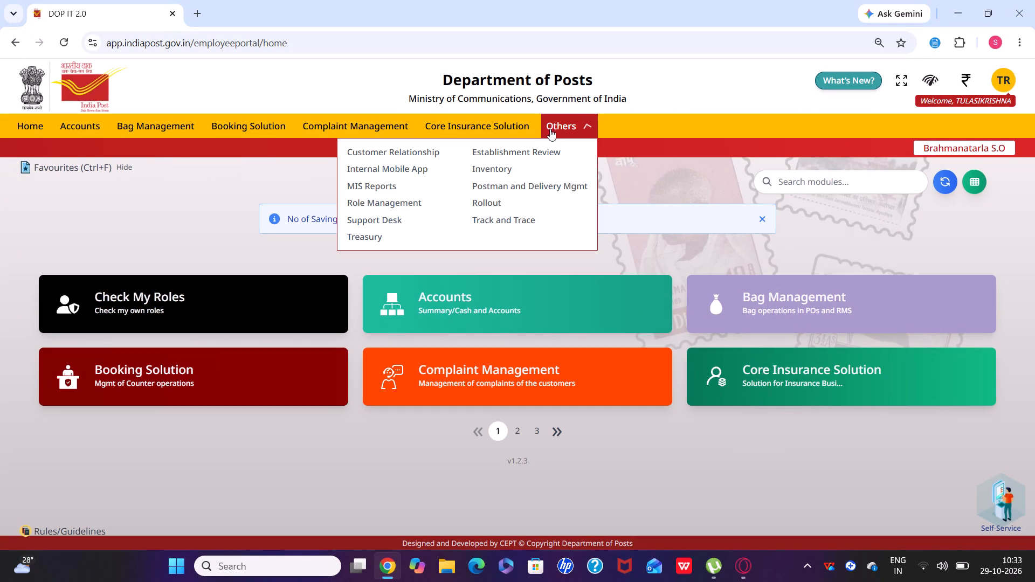
Open Delivery Operations in the Postman and Delivery Mgmt module.
click(554, 190)
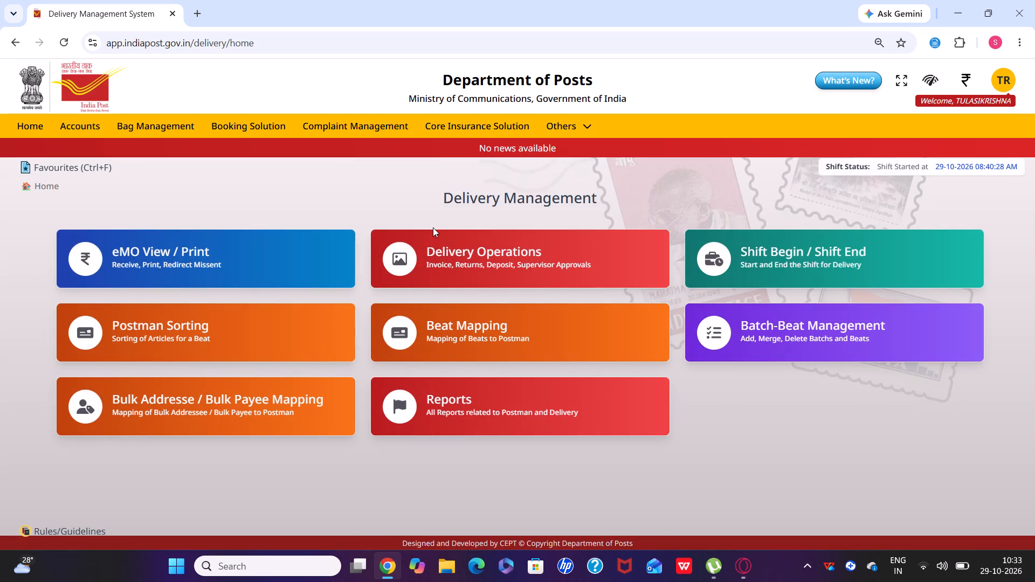
click(477, 271)
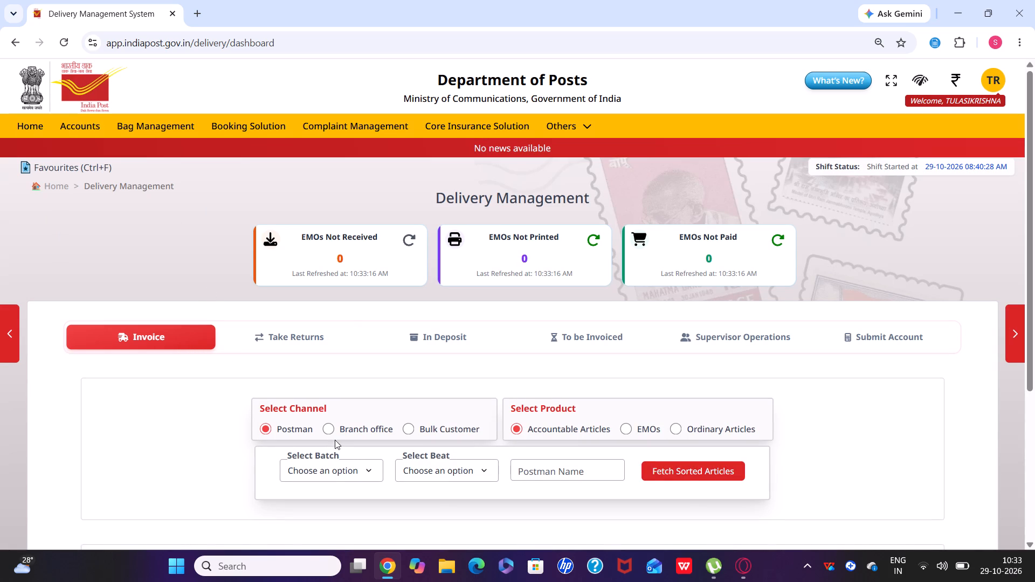
Fetch the accountable articles data for the Branch office channel with Garudakhandi B.O as the branch office.
click(335, 424)
click(327, 428)
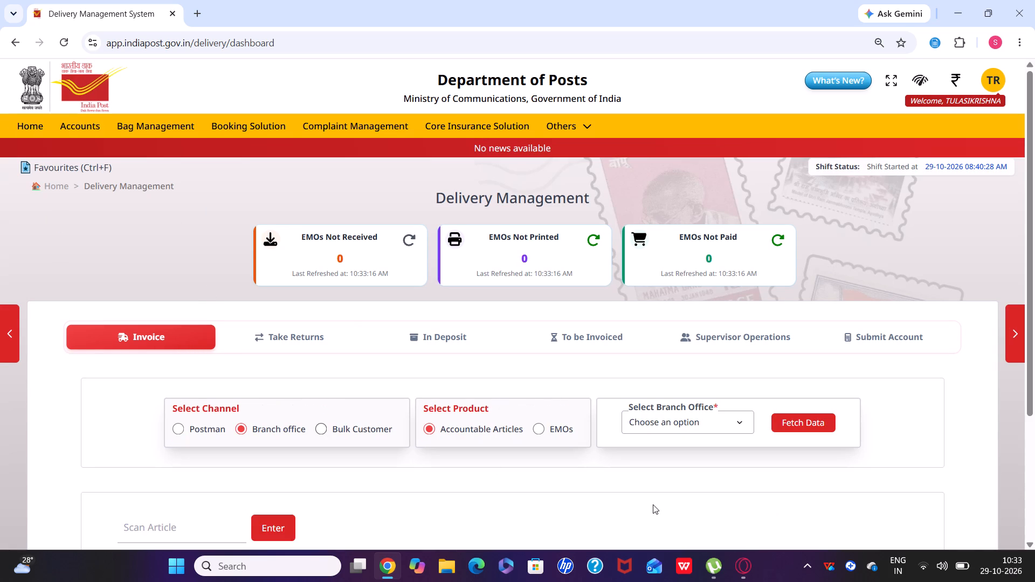
click(732, 421)
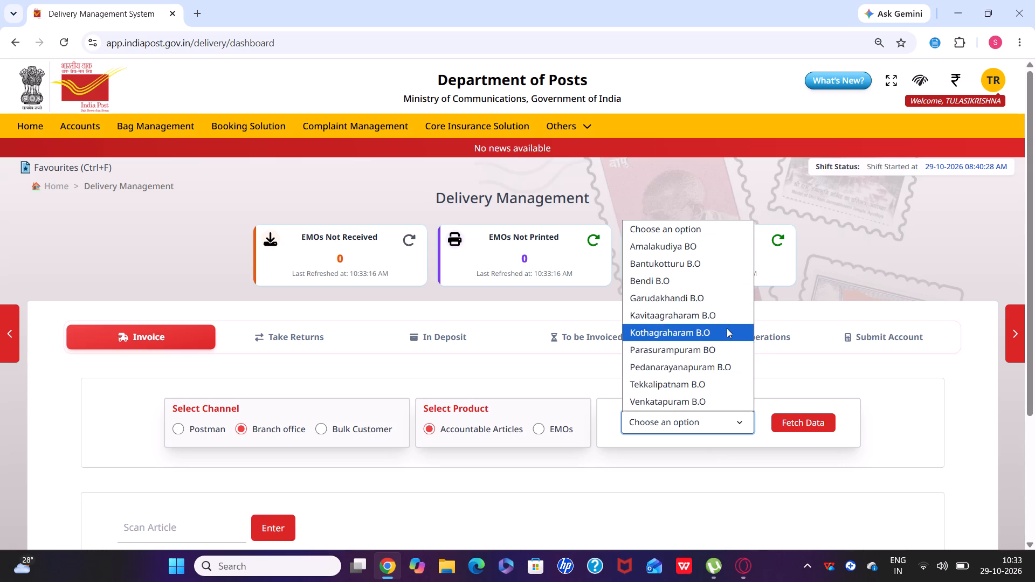
click(719, 292)
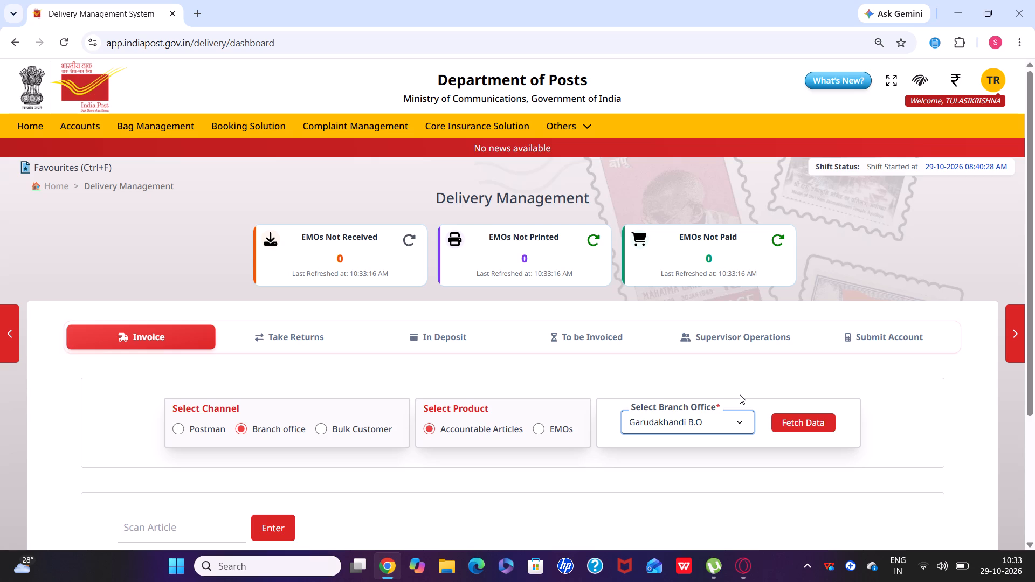
click(811, 431)
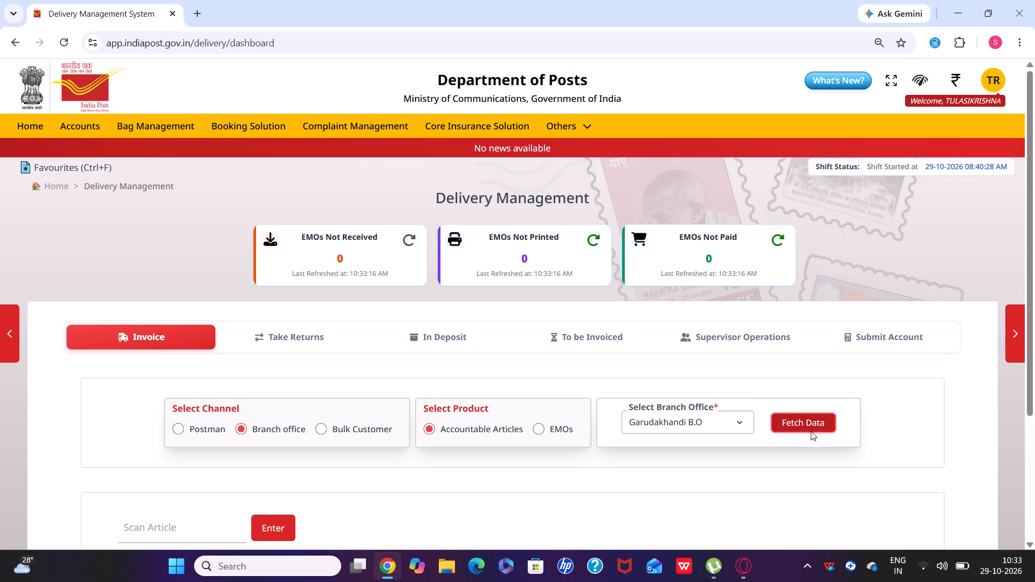
scroll(731, 432, down, 1)
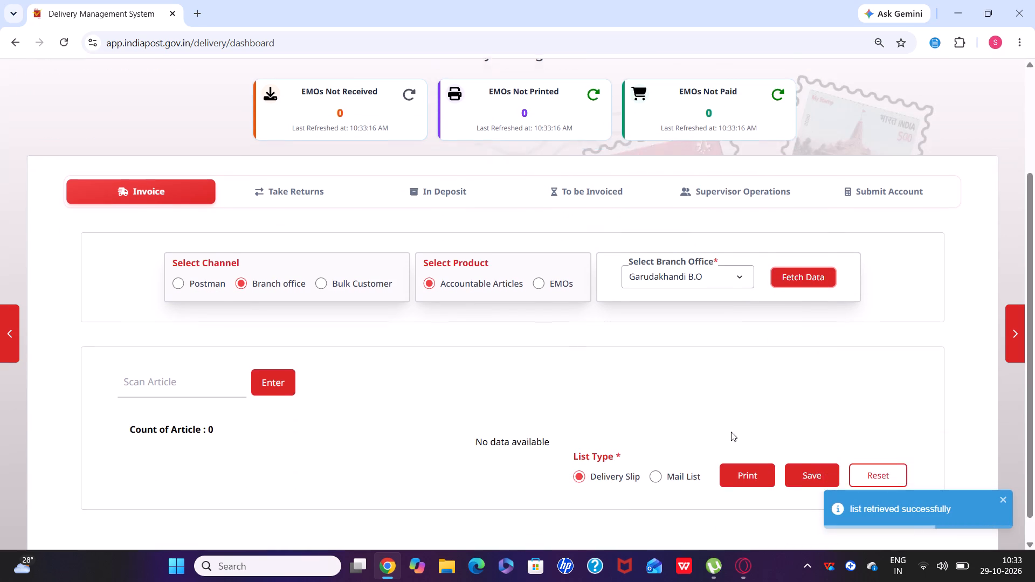
scroll(731, 432, down, 2)
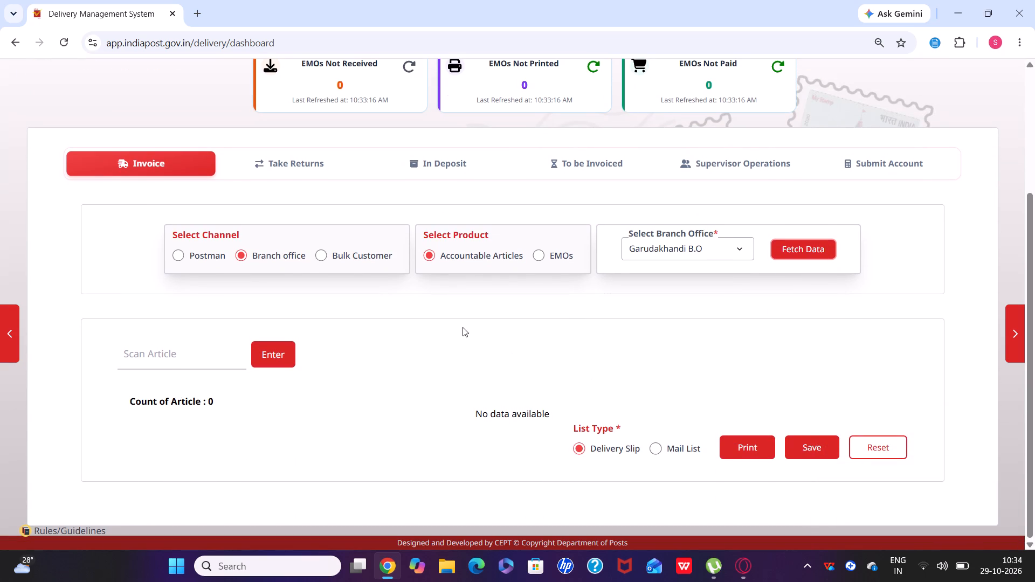
click(213, 356)
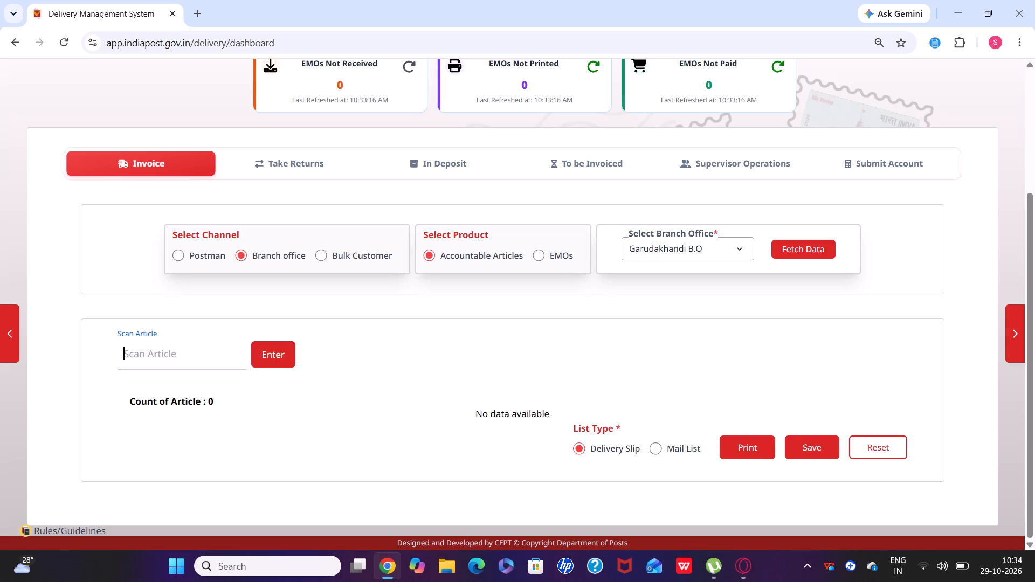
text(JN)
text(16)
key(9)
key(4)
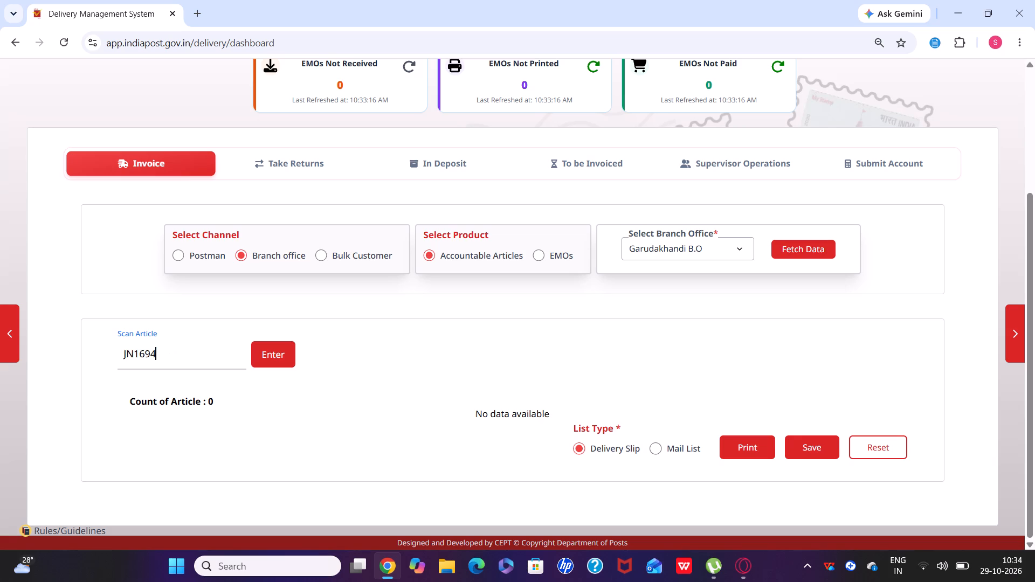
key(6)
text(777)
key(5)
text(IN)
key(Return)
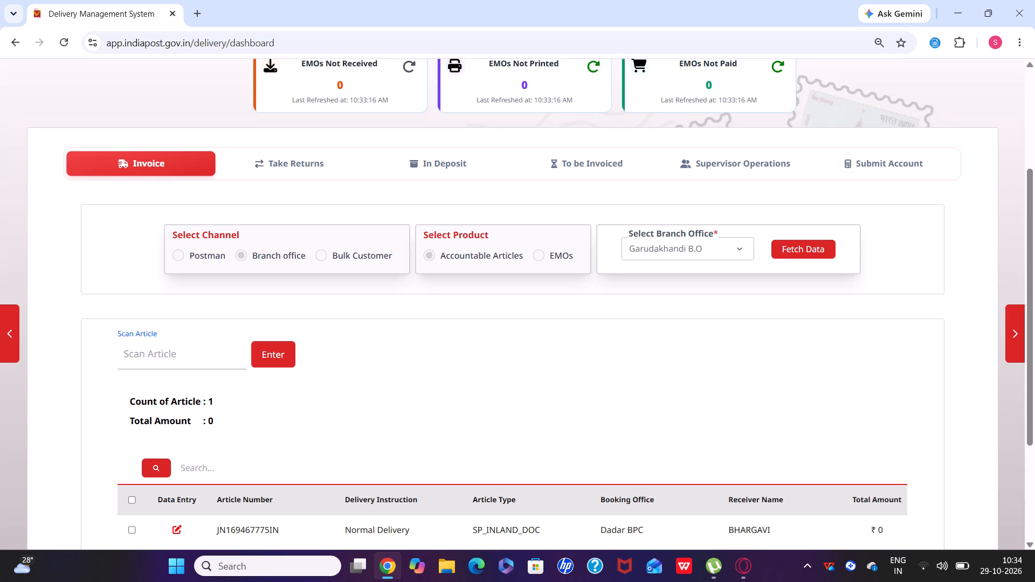
scroll(213, 356, down, 3)
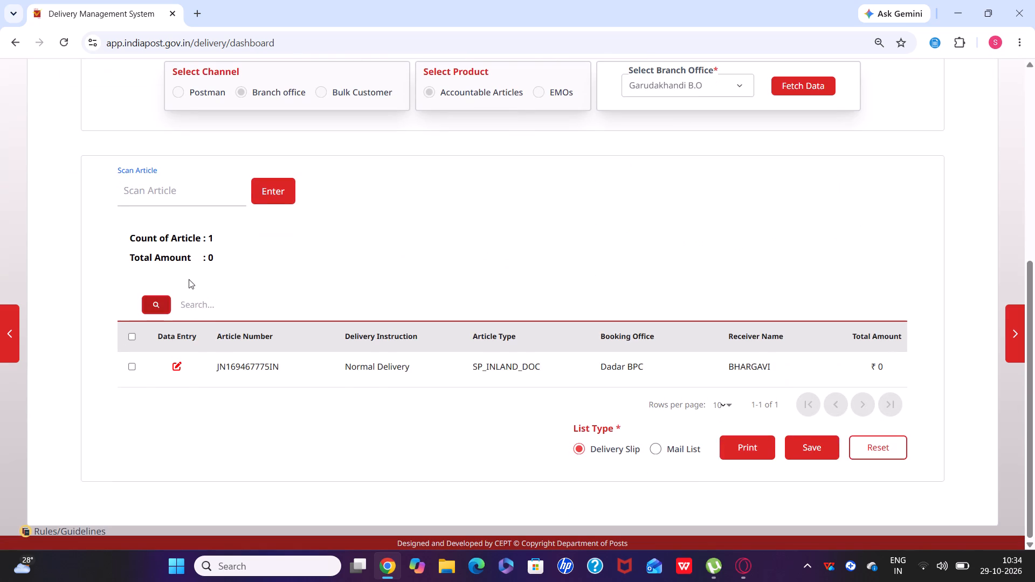
click(183, 202)
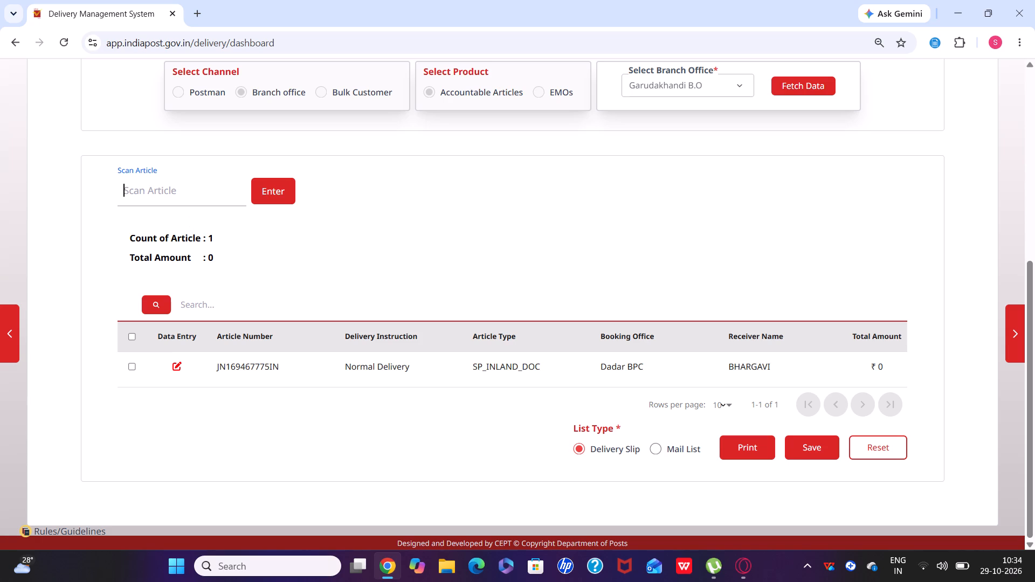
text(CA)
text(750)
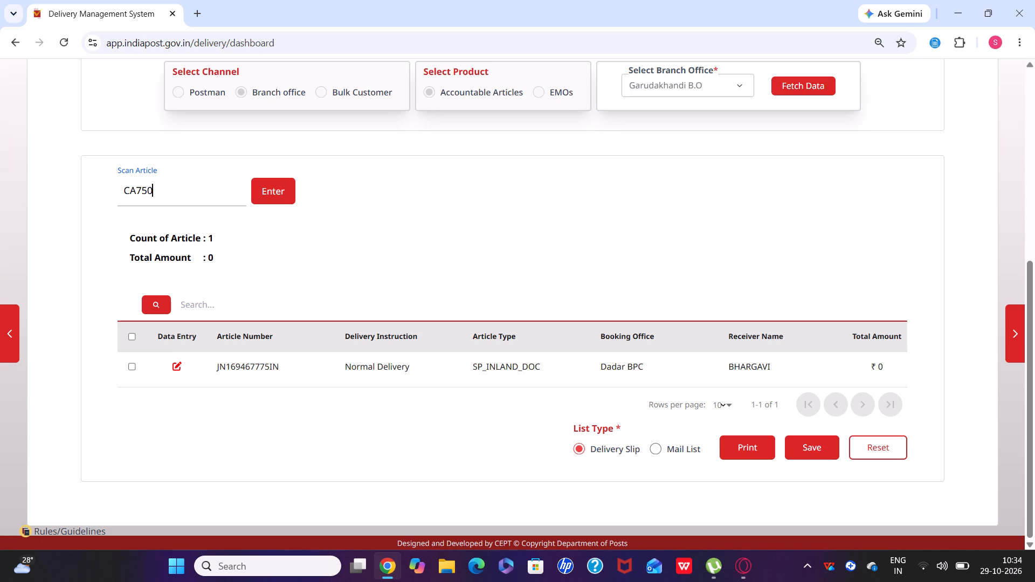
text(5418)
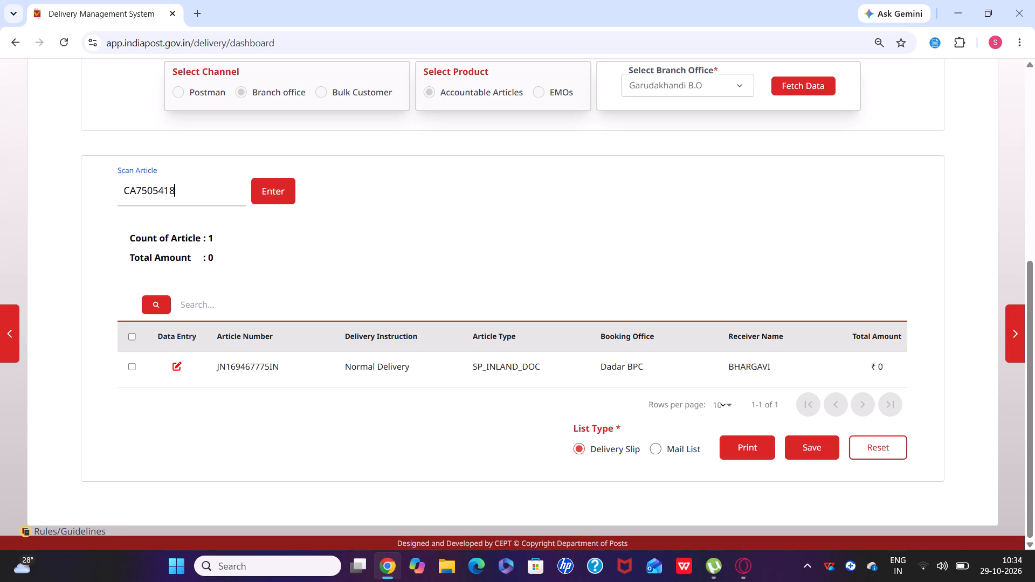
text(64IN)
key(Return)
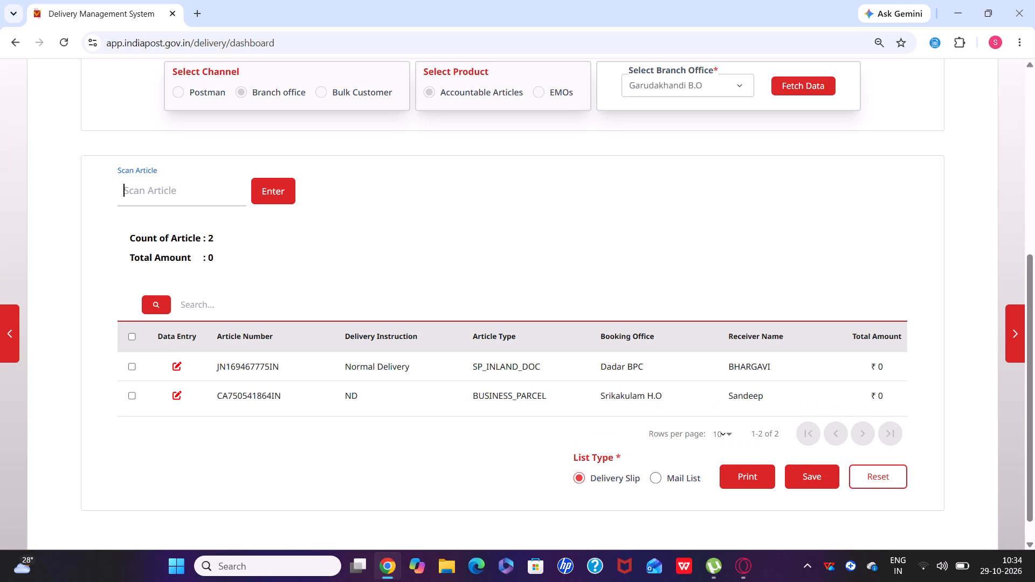
Select all listed articles and save the invoice to Garudakhandi B.O, accepting the articles summary.
click(130, 333)
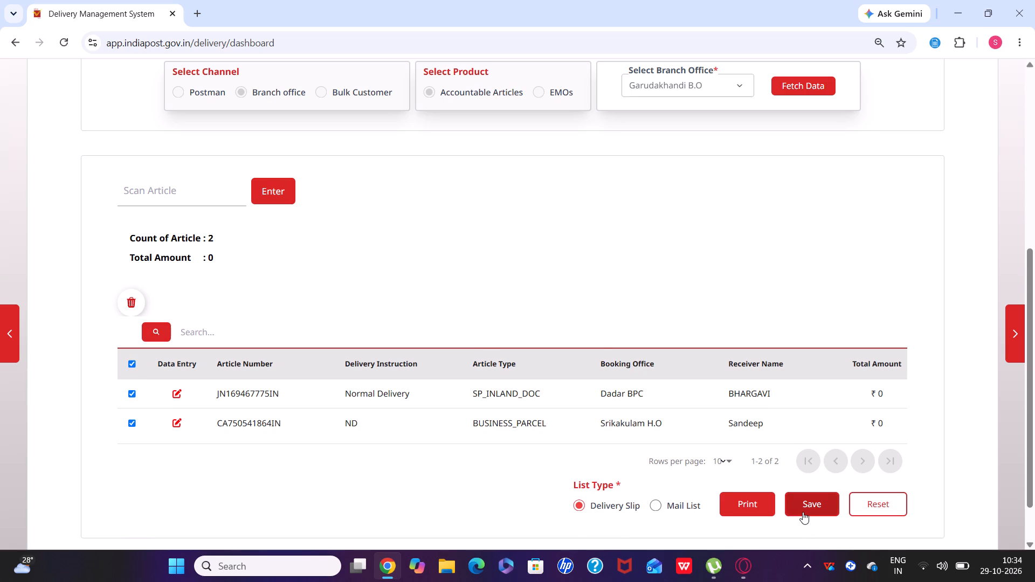
scroll(774, 370, up, 1)
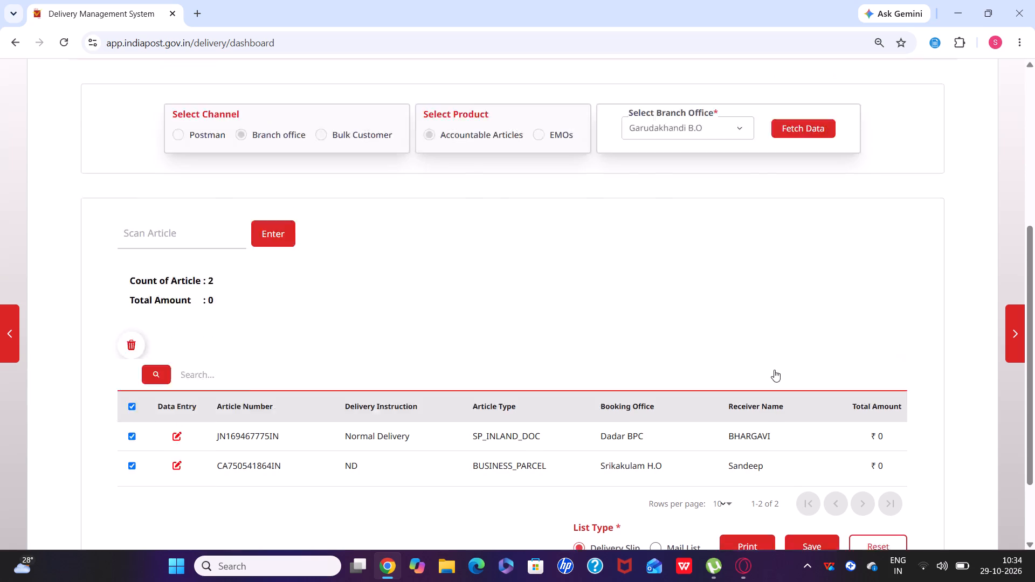
scroll(774, 370, up, 1)
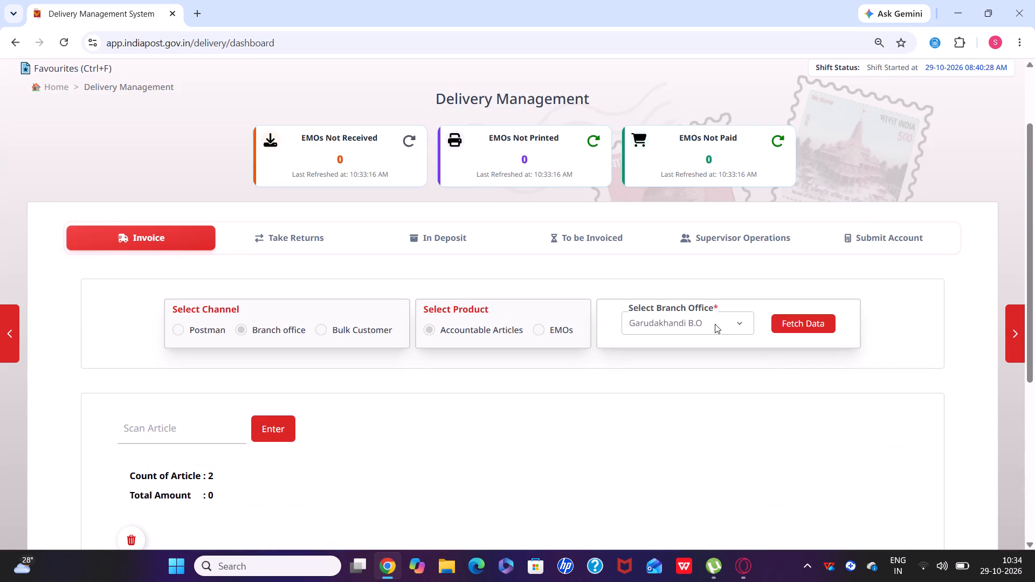
scroll(792, 389, down, 3)
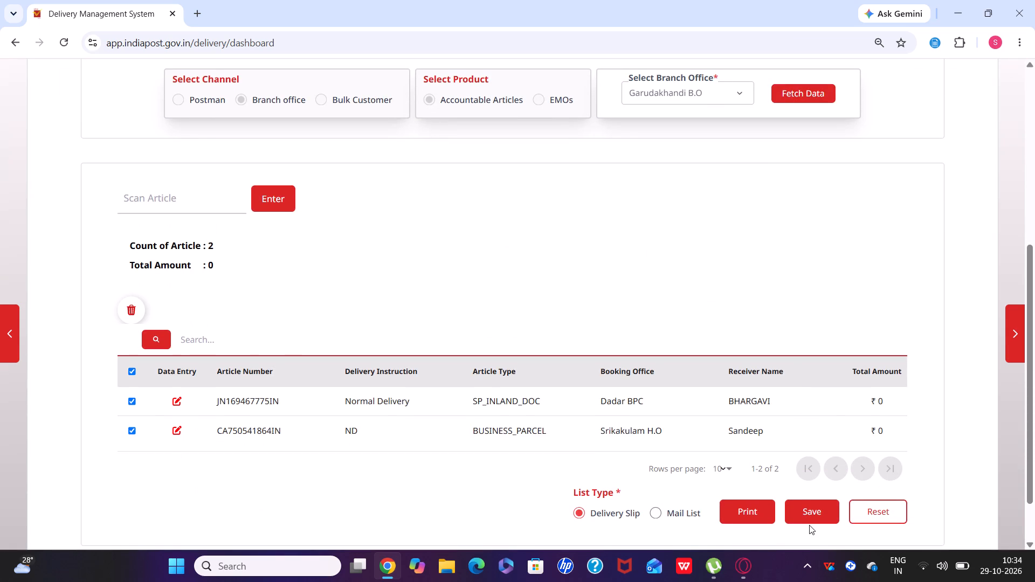
click(809, 525)
click(806, 516)
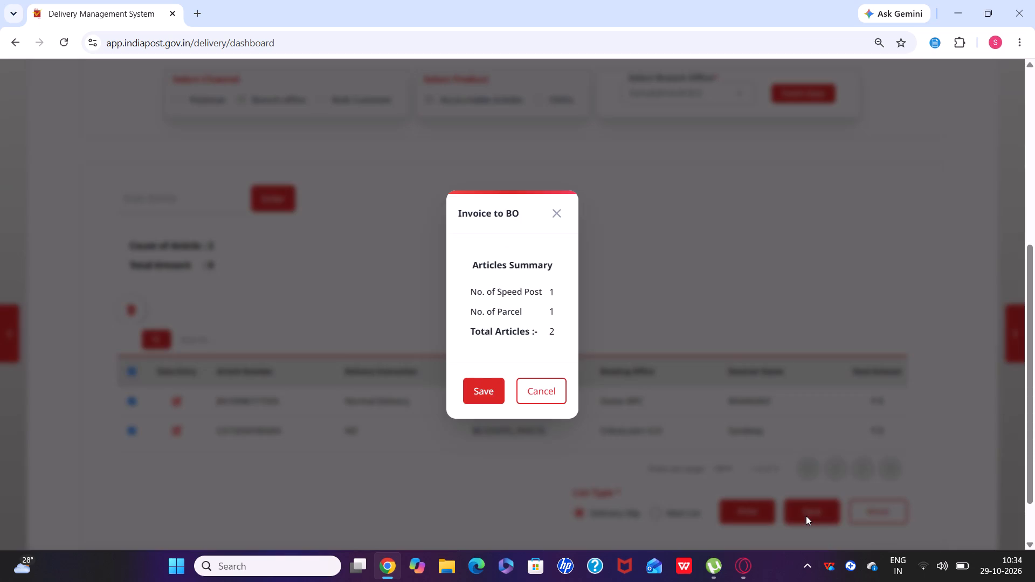
click(477, 385)
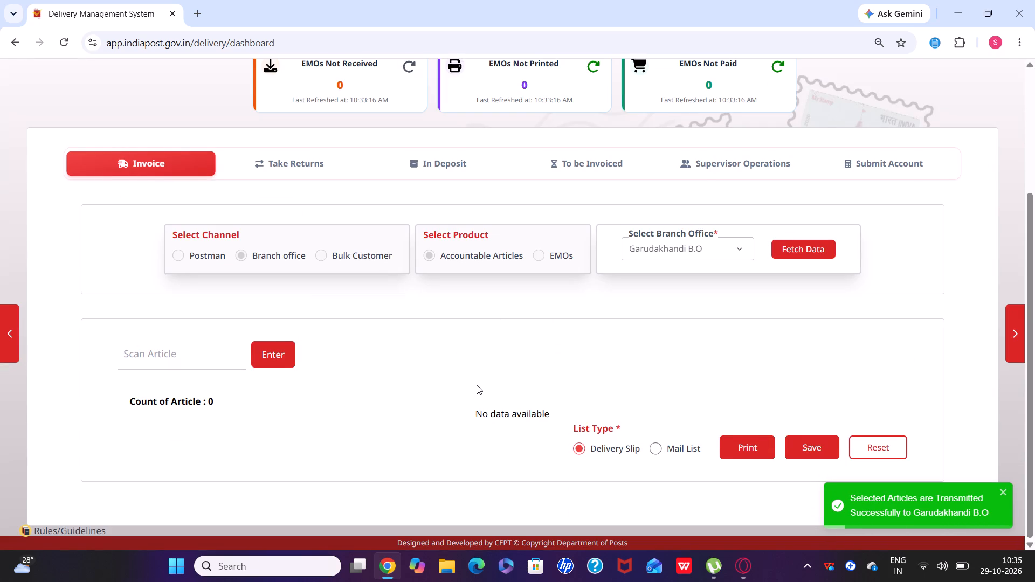
Begin entering another article number in the emptied Garudakhandi B.O invoice list.
scroll(477, 385, down, 2)
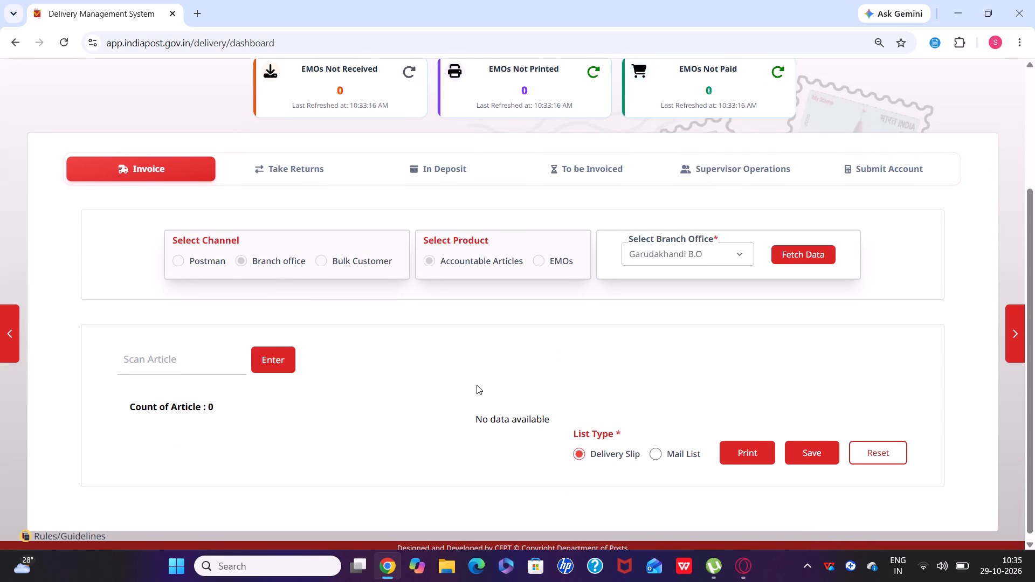
scroll(477, 385, down, 2)
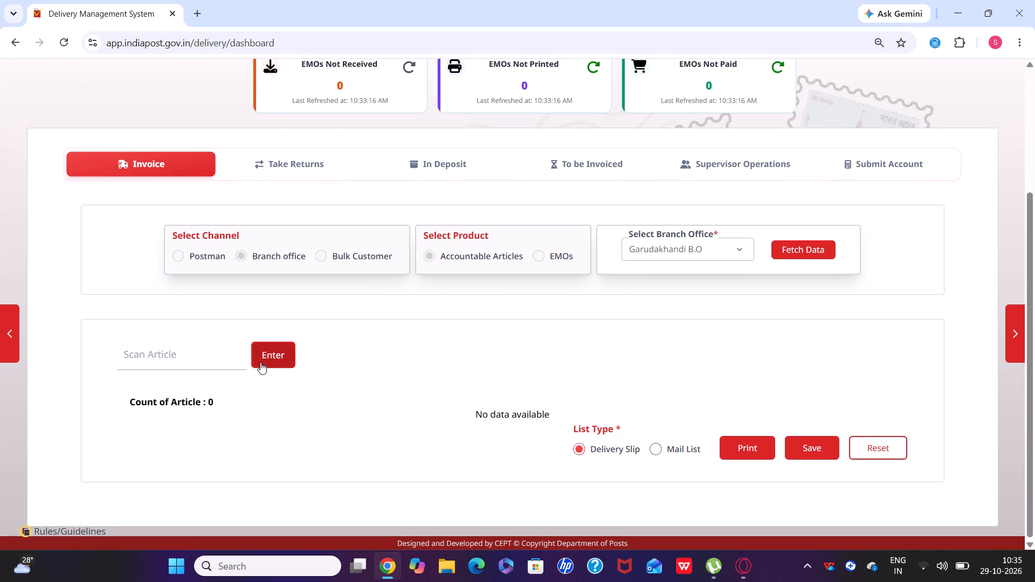
click(234, 362)
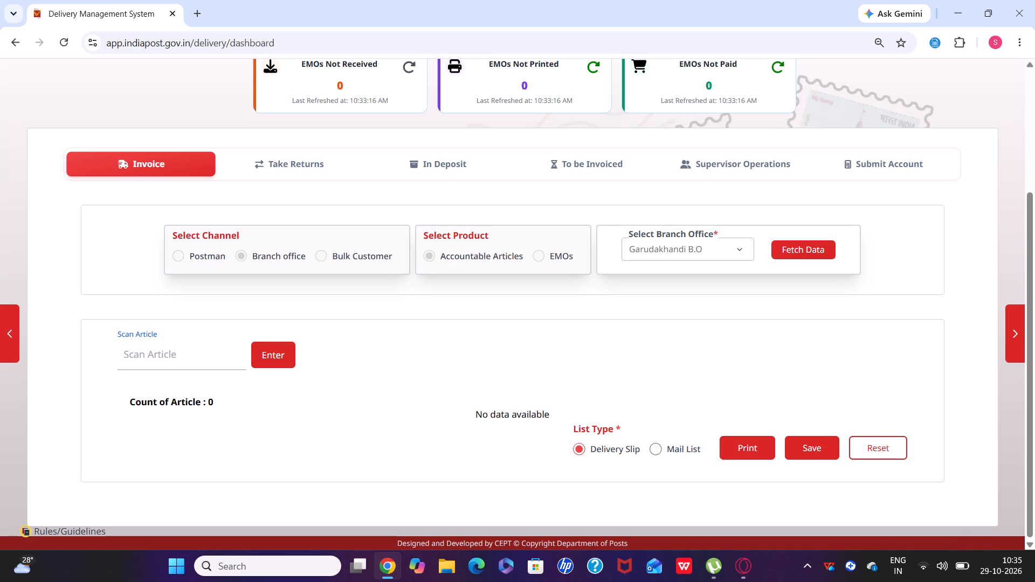
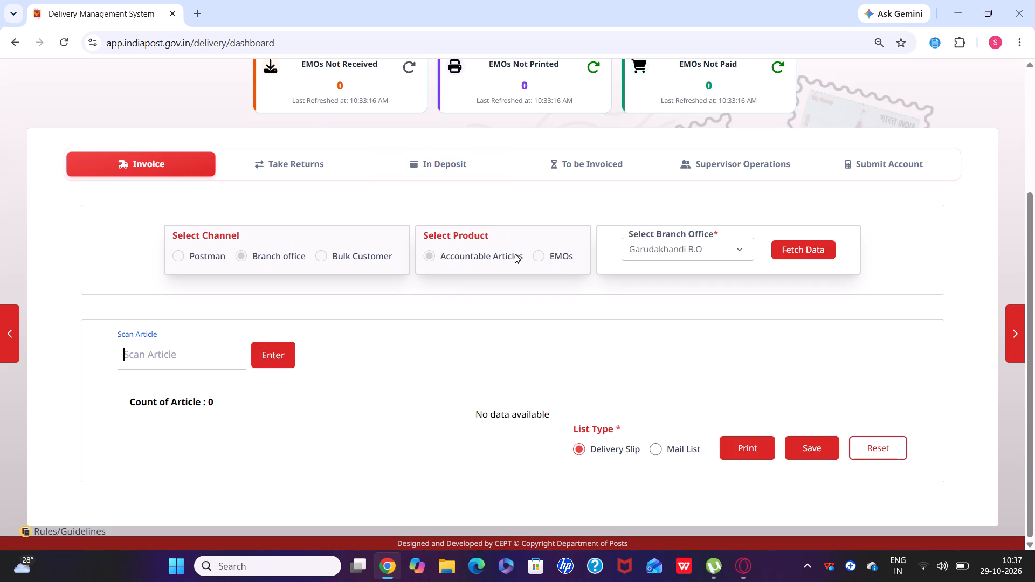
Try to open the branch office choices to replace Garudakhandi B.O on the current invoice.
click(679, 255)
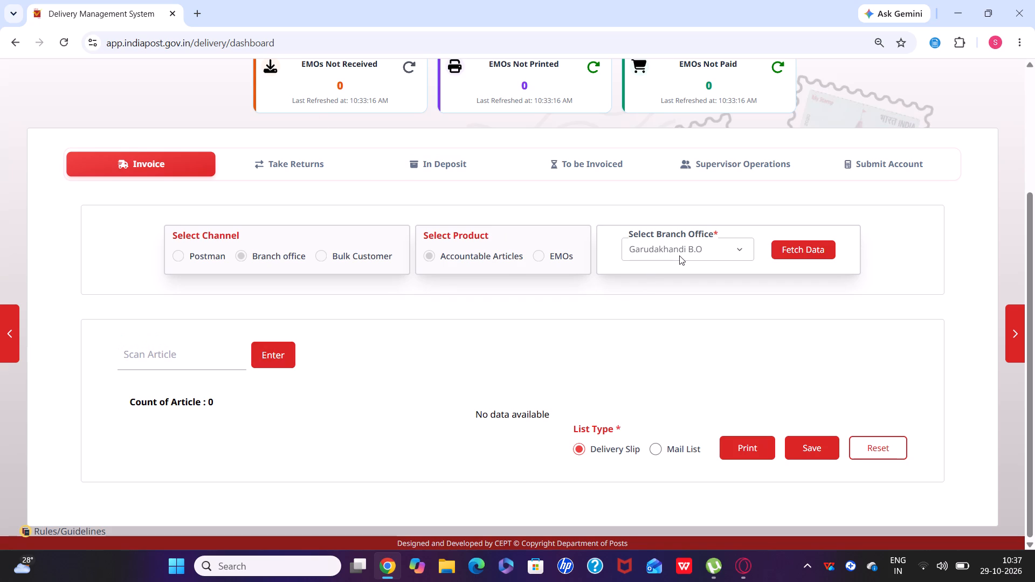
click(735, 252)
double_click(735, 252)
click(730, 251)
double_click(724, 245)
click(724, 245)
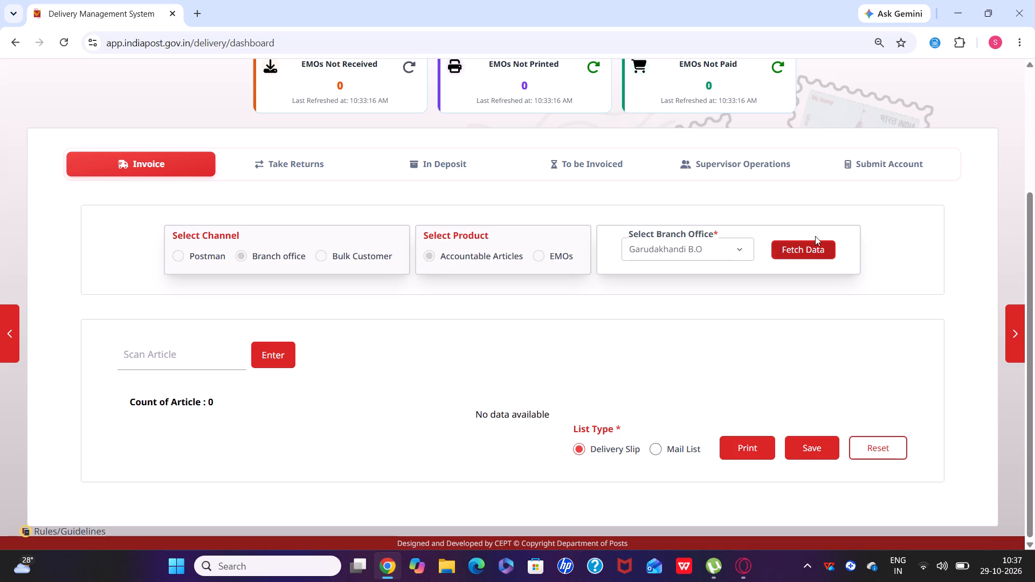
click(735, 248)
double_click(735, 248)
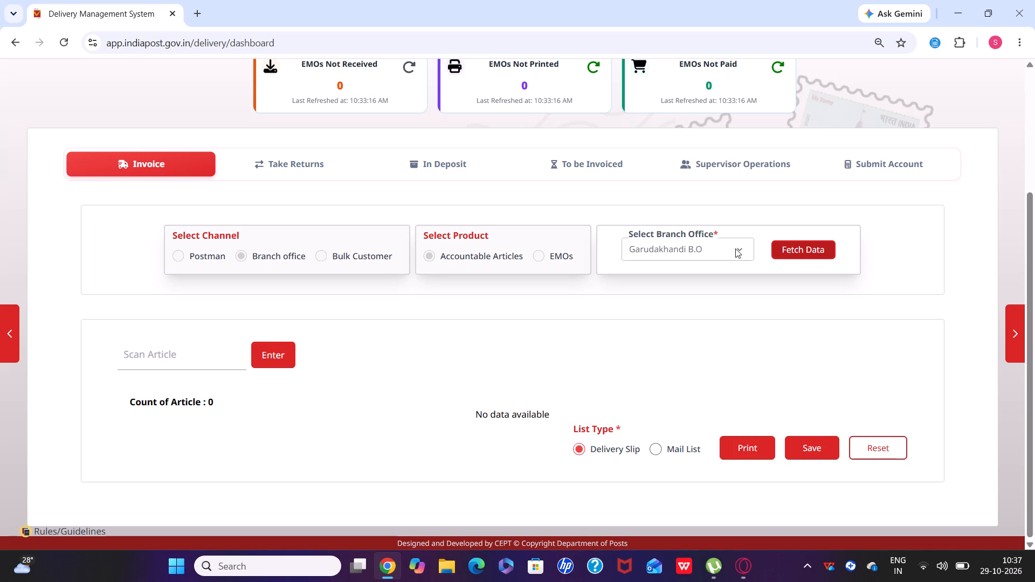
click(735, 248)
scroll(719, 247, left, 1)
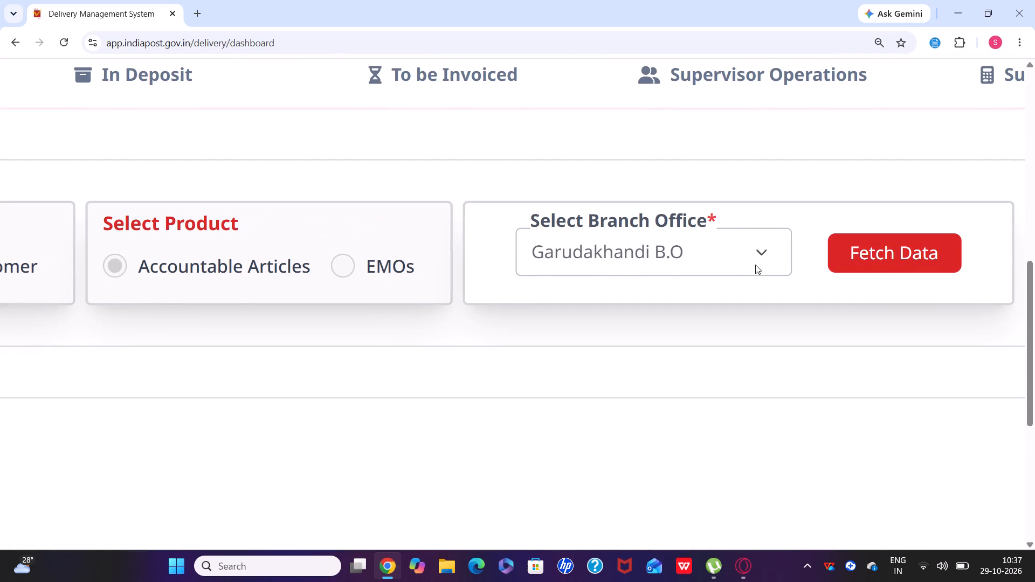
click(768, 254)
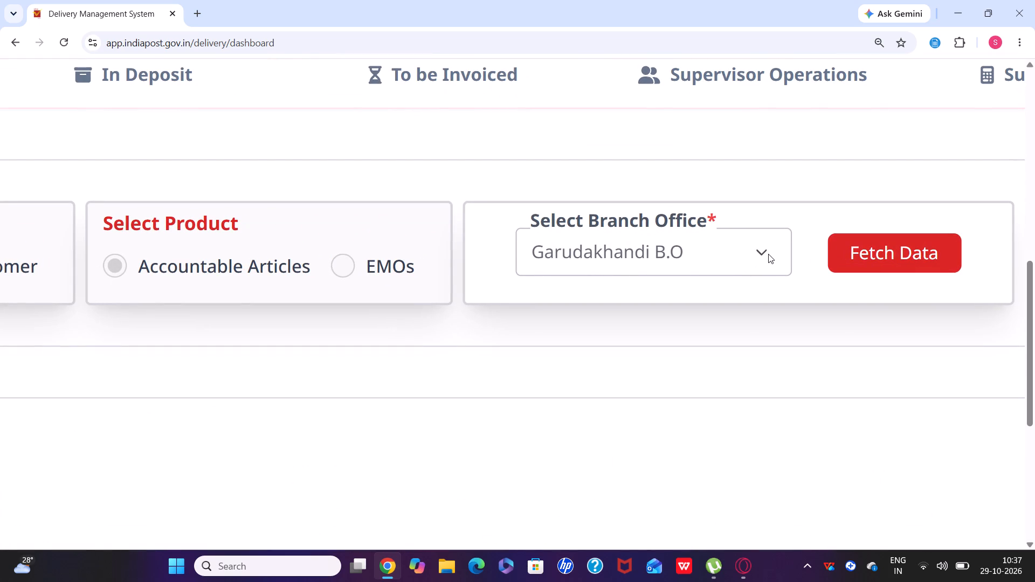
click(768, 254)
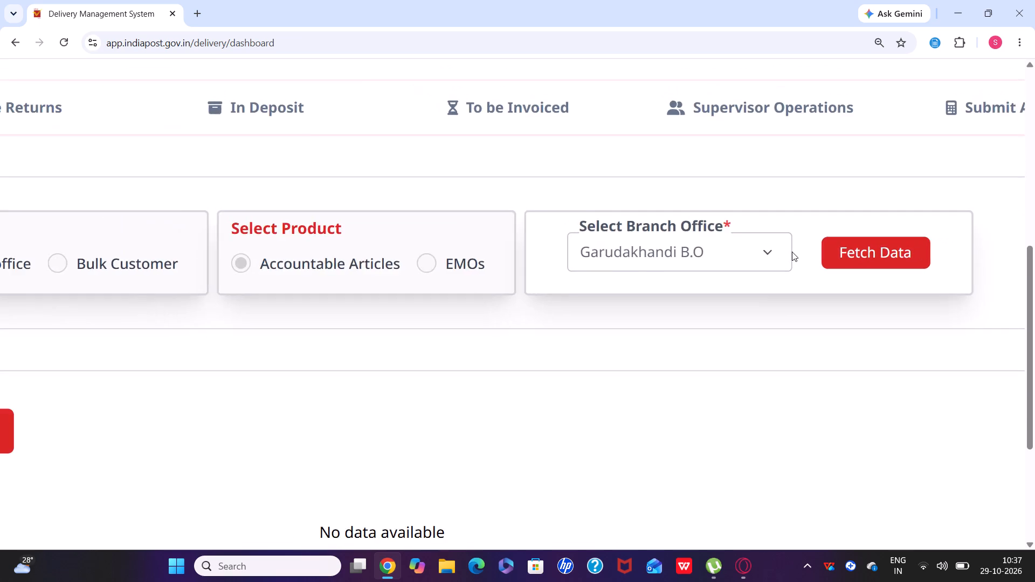
Reset the Garudakhandi B.O invoice form.
scroll(792, 252, down, 1)
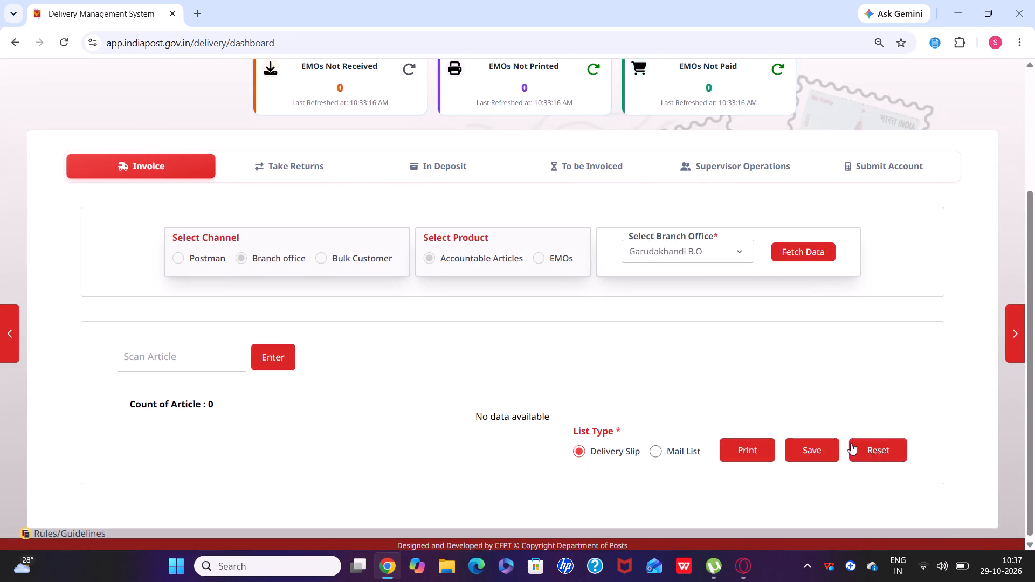
scroll(833, 448, right, 1)
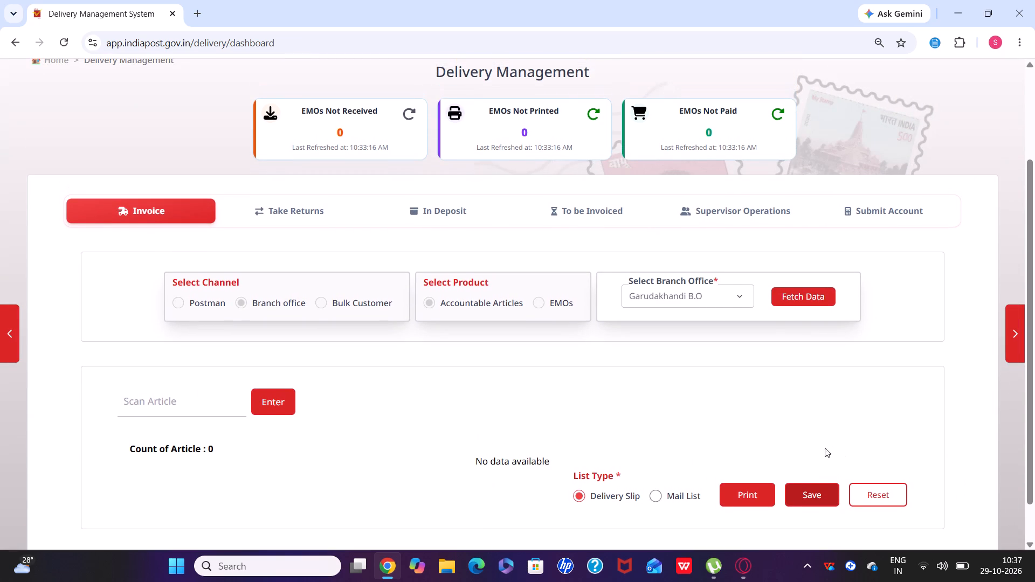
click(881, 496)
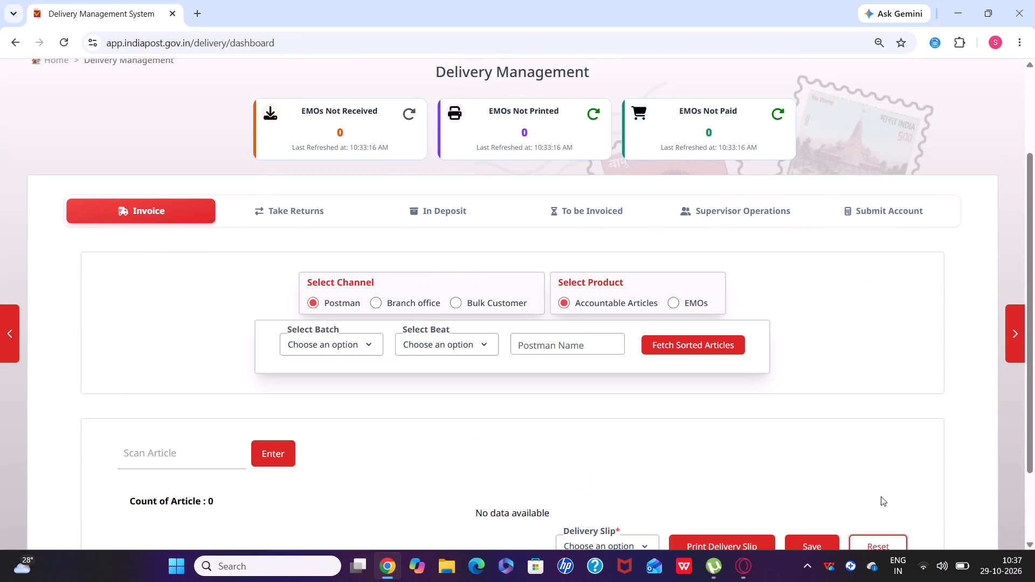
Choose the Branch office channel with Kavitaagraharam B.O and fetch its accountable articles data.
scroll(861, 460, left, 2)
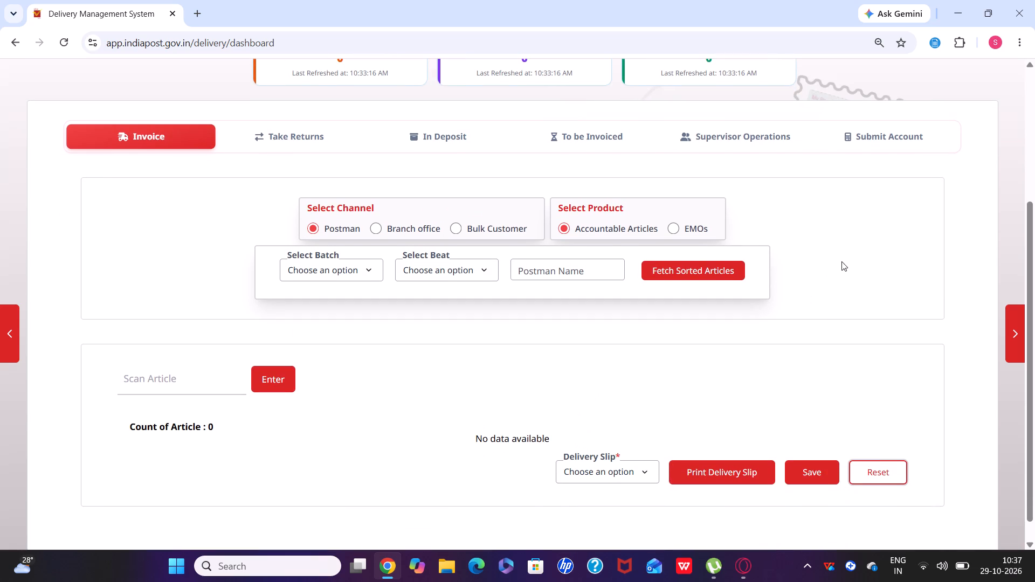
click(373, 228)
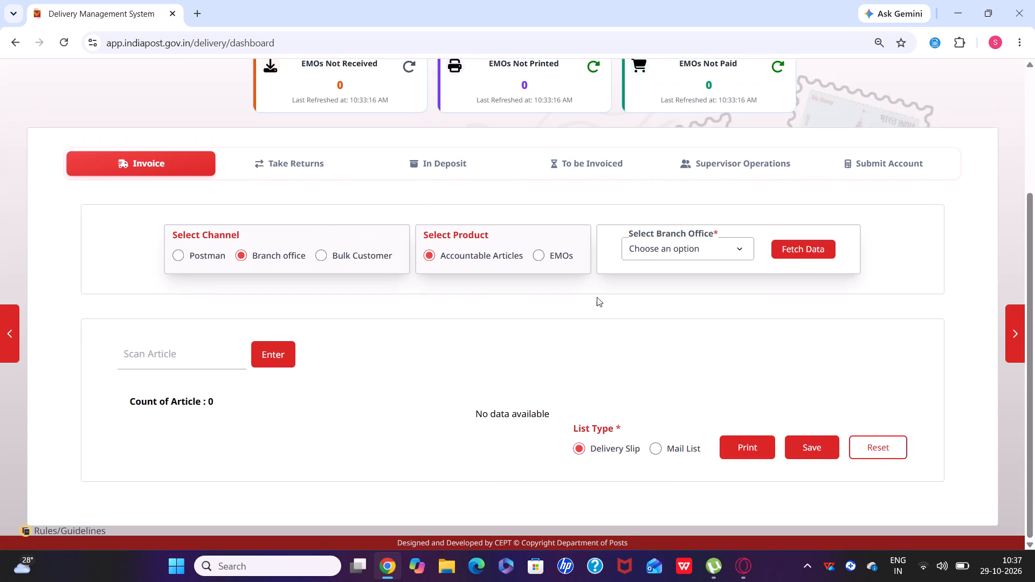
click(709, 254)
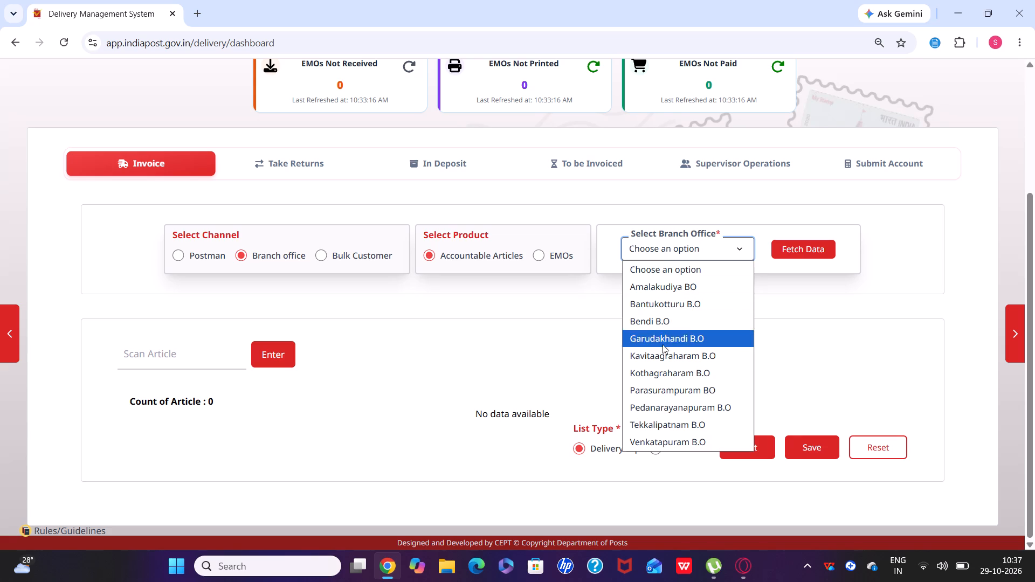
click(661, 350)
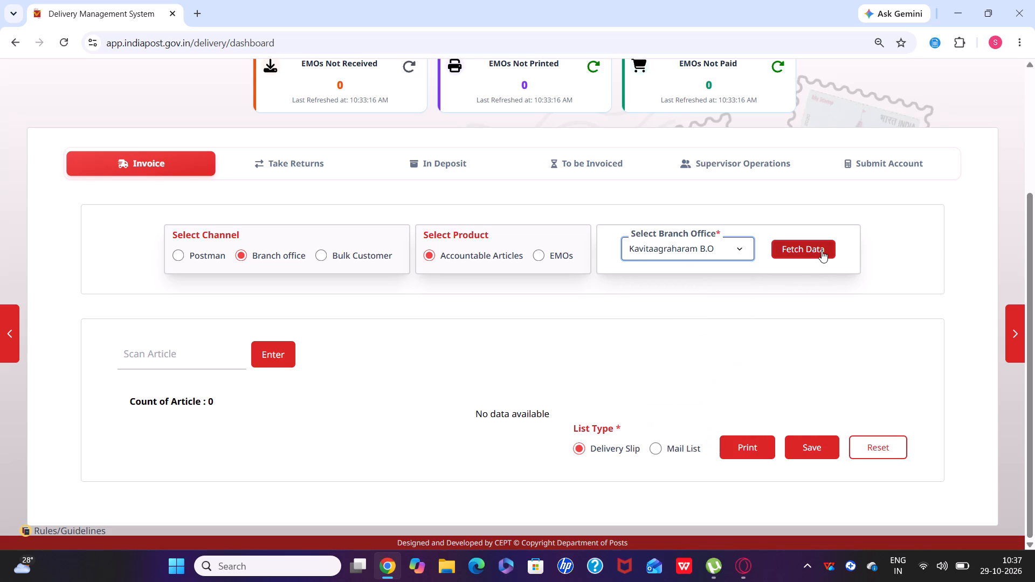
click(822, 248)
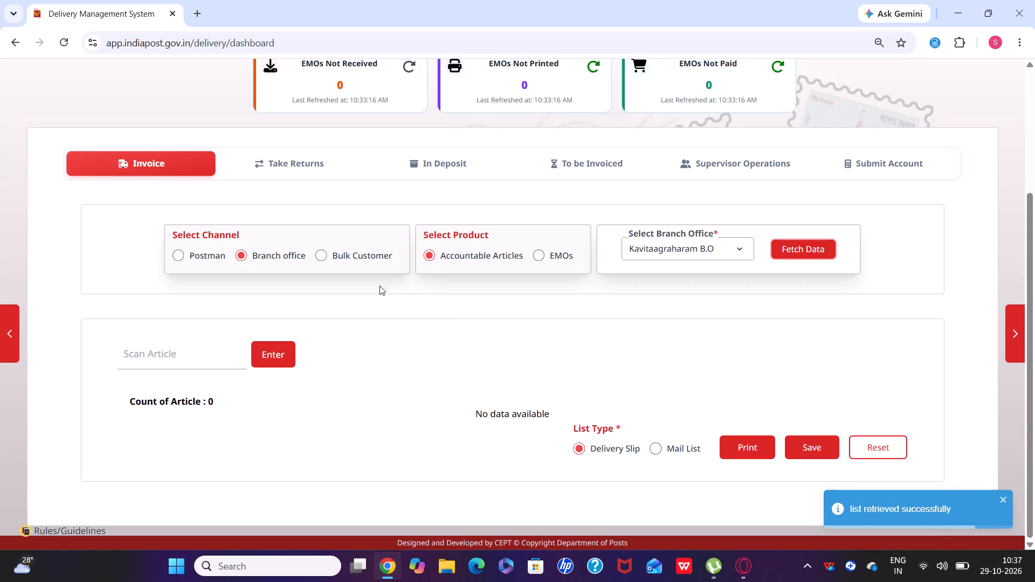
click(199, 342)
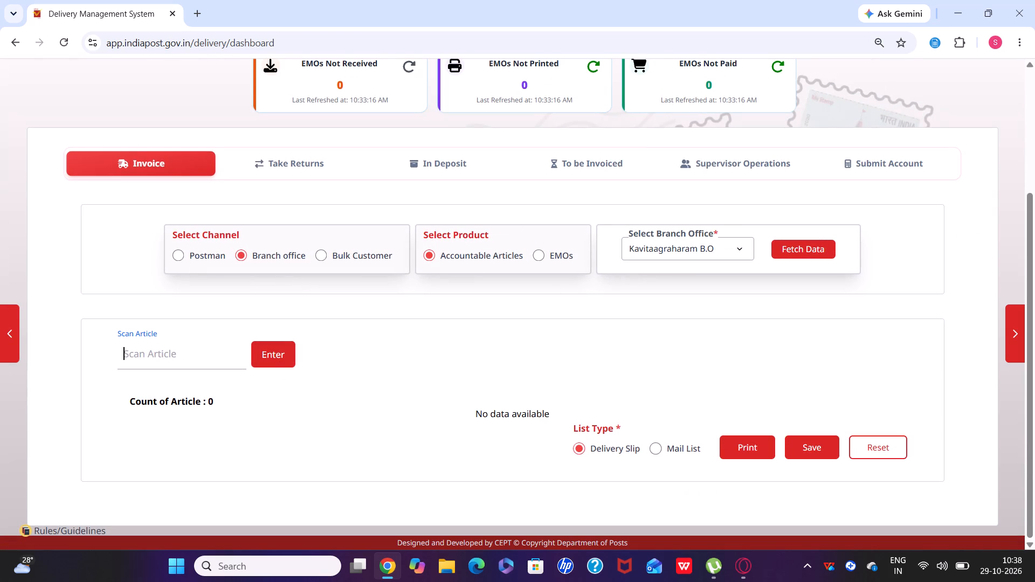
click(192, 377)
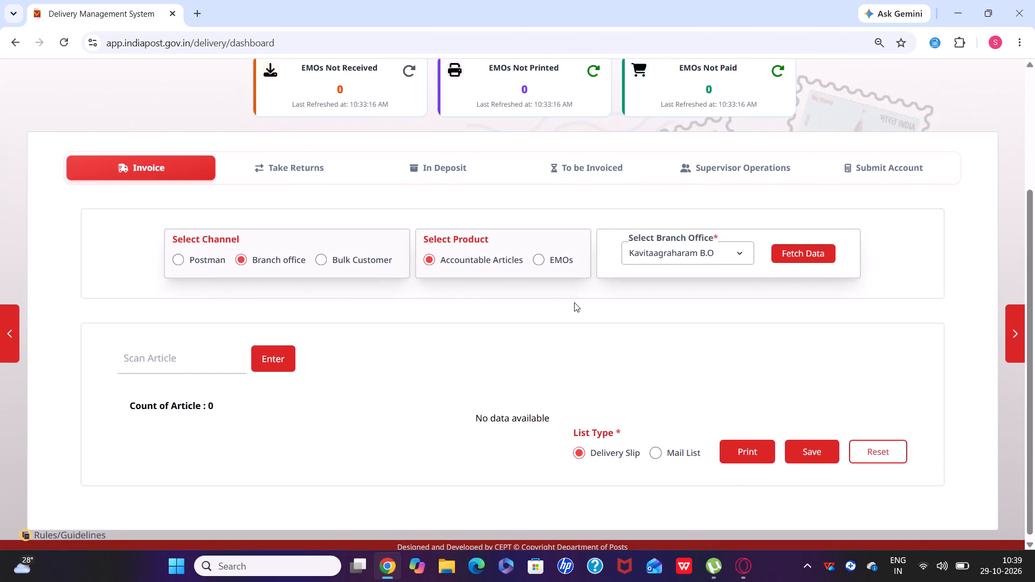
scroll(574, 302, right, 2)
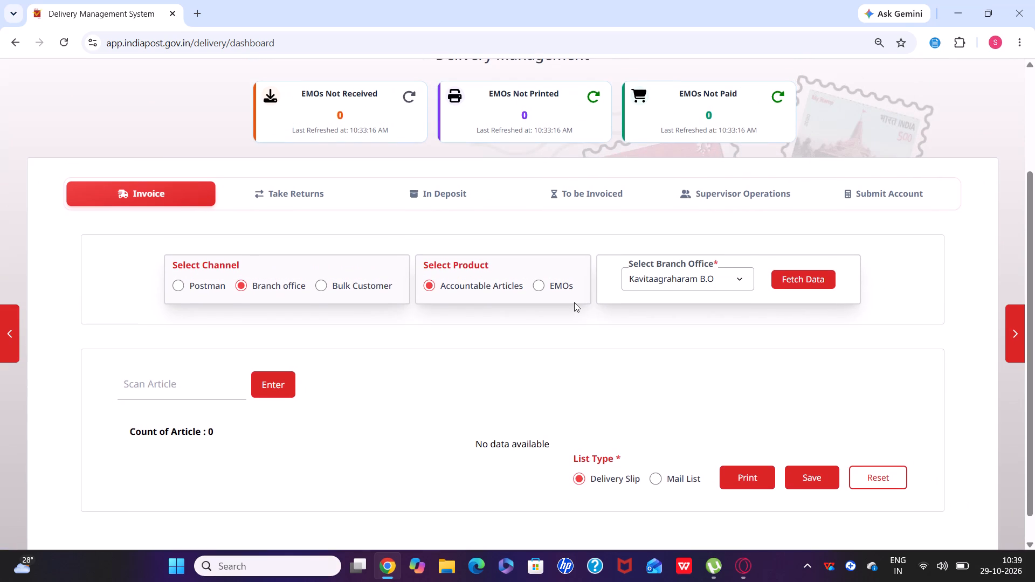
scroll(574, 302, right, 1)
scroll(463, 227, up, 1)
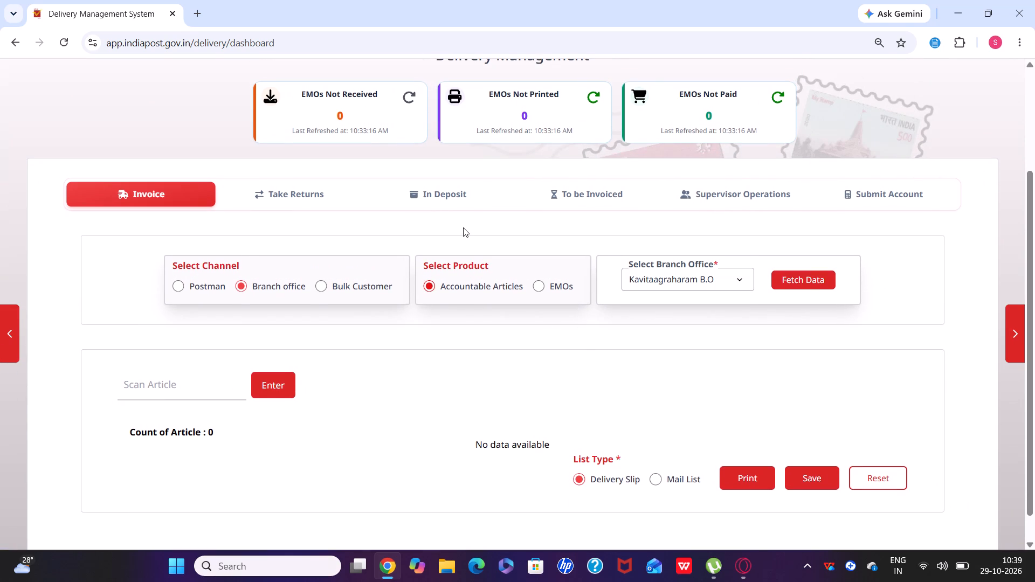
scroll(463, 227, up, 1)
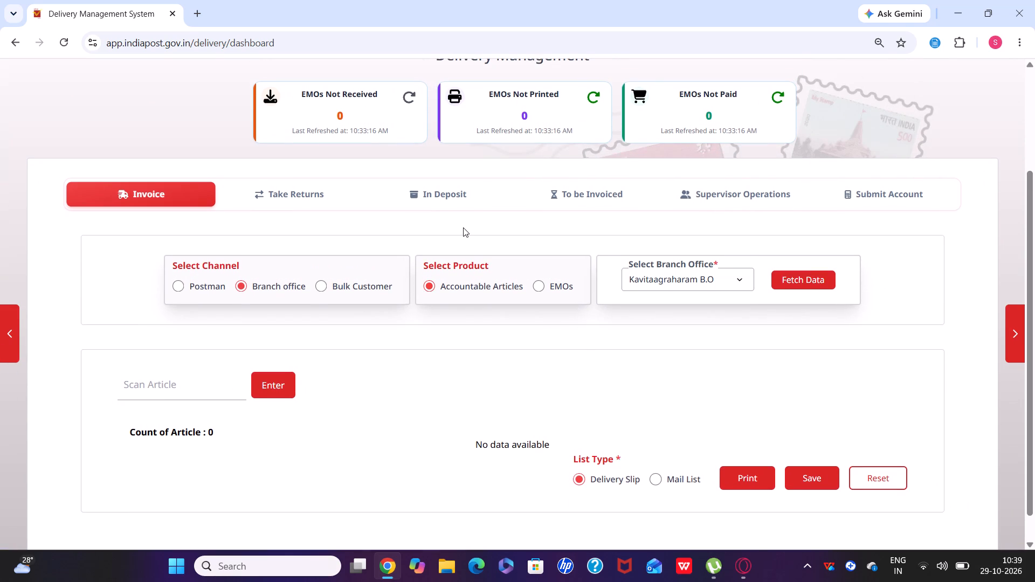
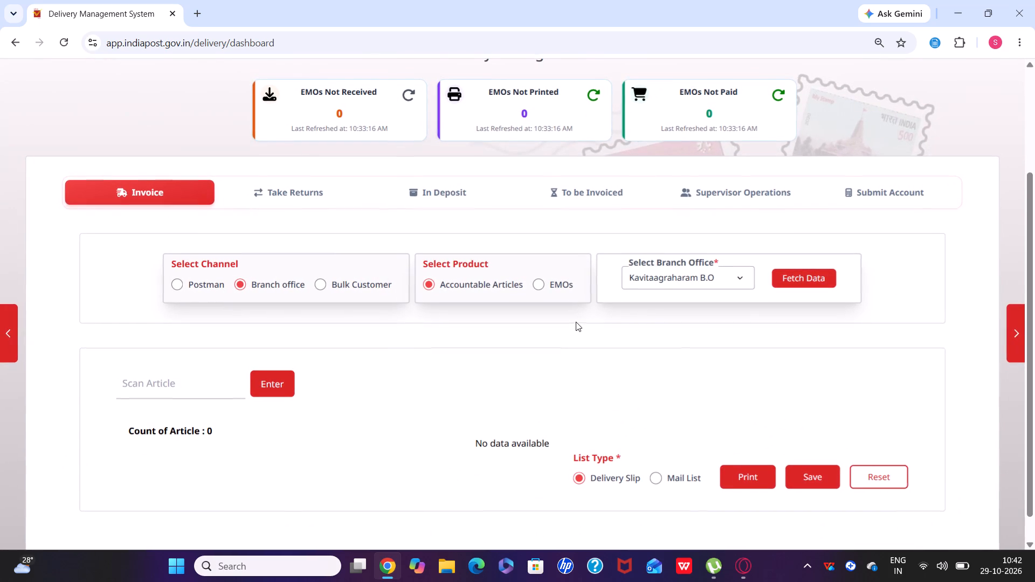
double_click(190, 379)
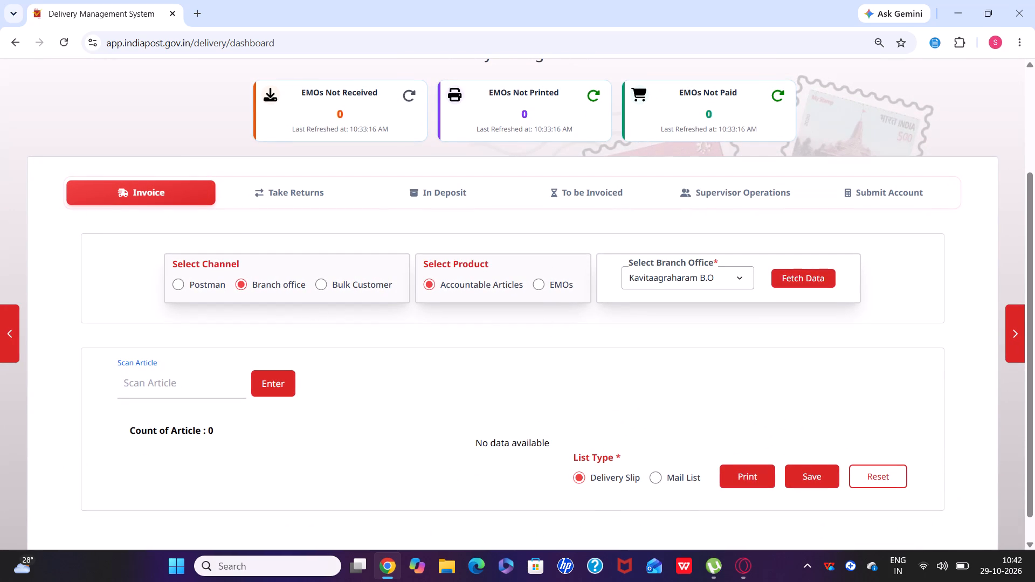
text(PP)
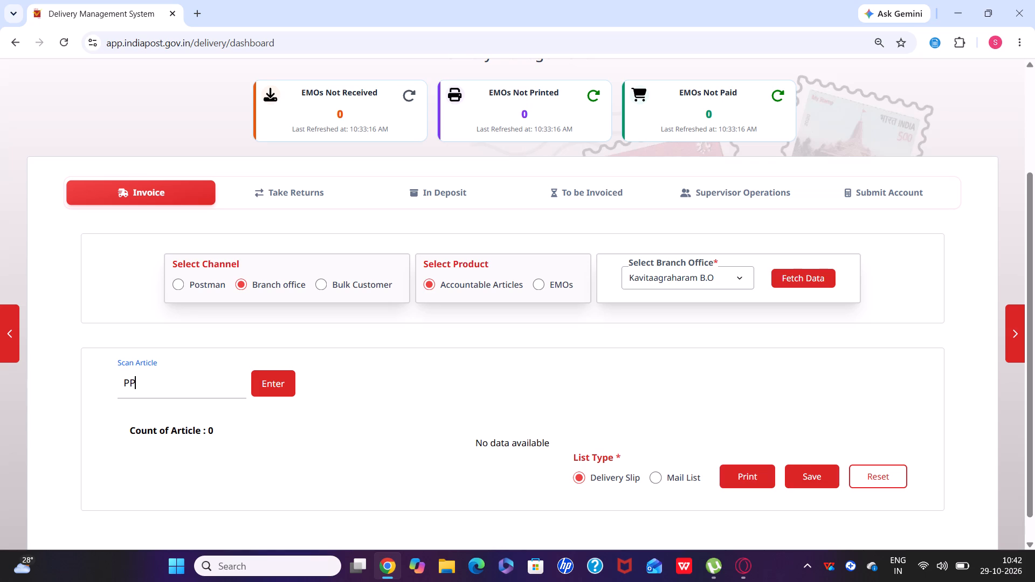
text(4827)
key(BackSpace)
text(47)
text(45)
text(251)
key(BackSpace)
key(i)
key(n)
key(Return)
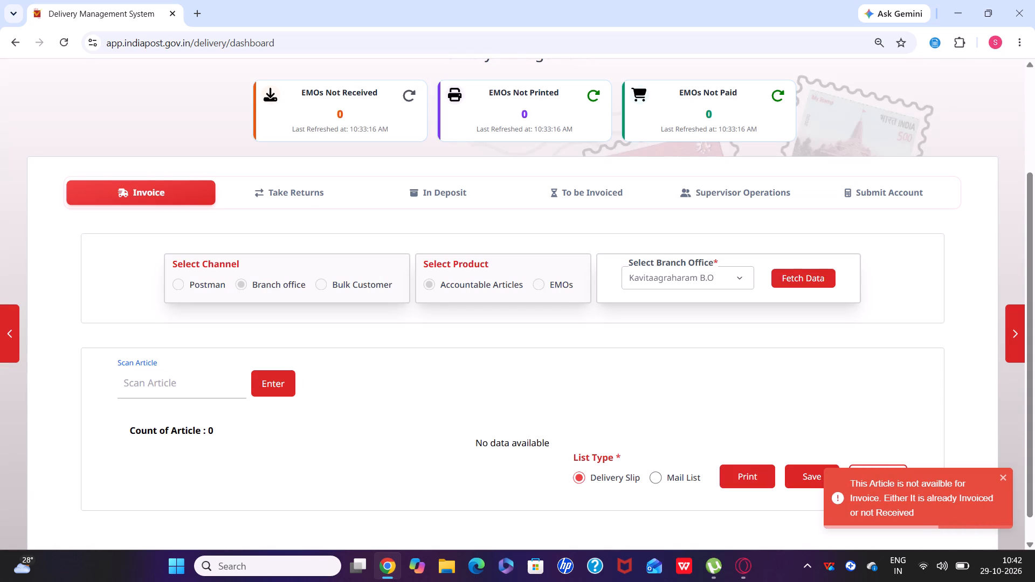
click(140, 382)
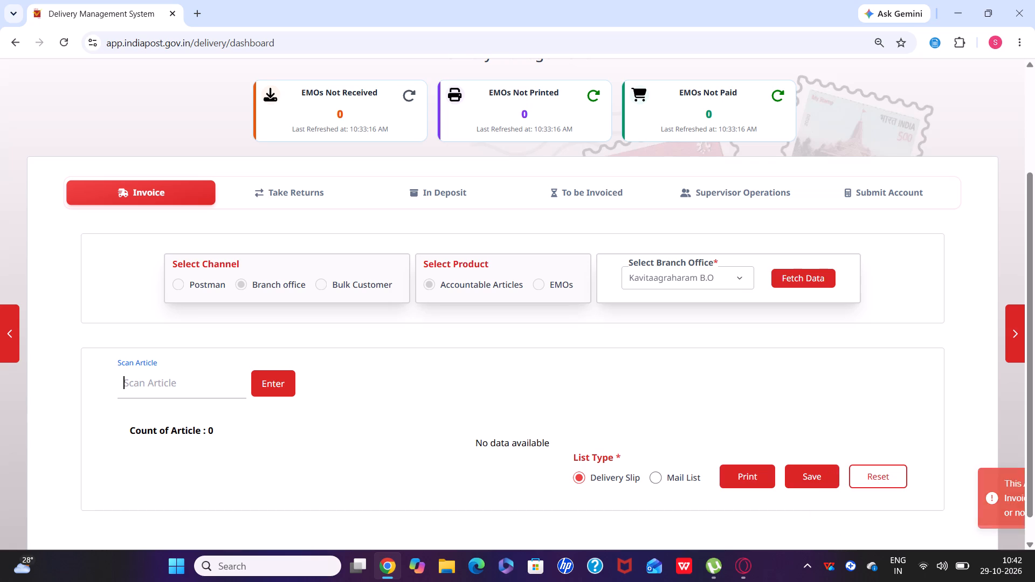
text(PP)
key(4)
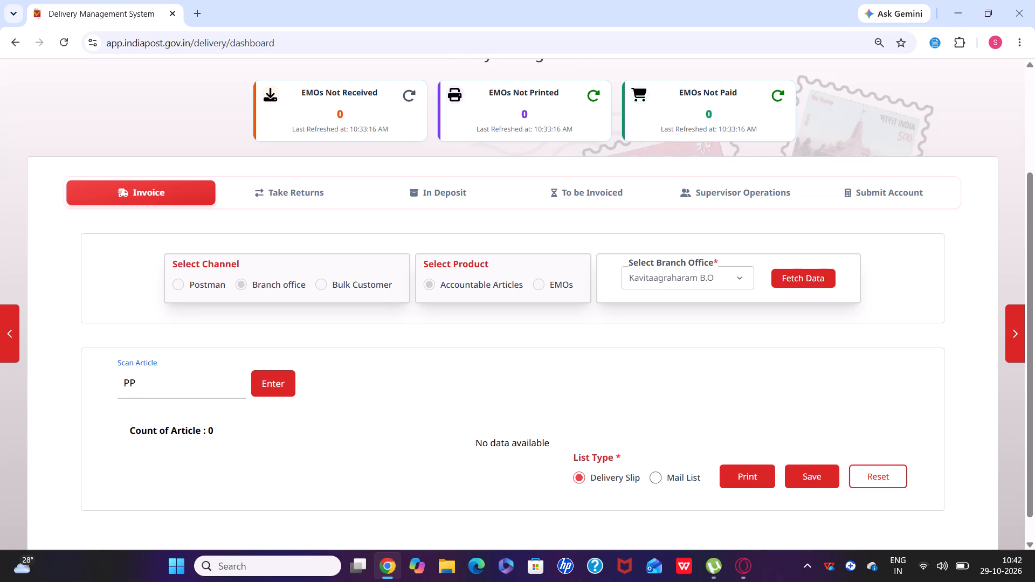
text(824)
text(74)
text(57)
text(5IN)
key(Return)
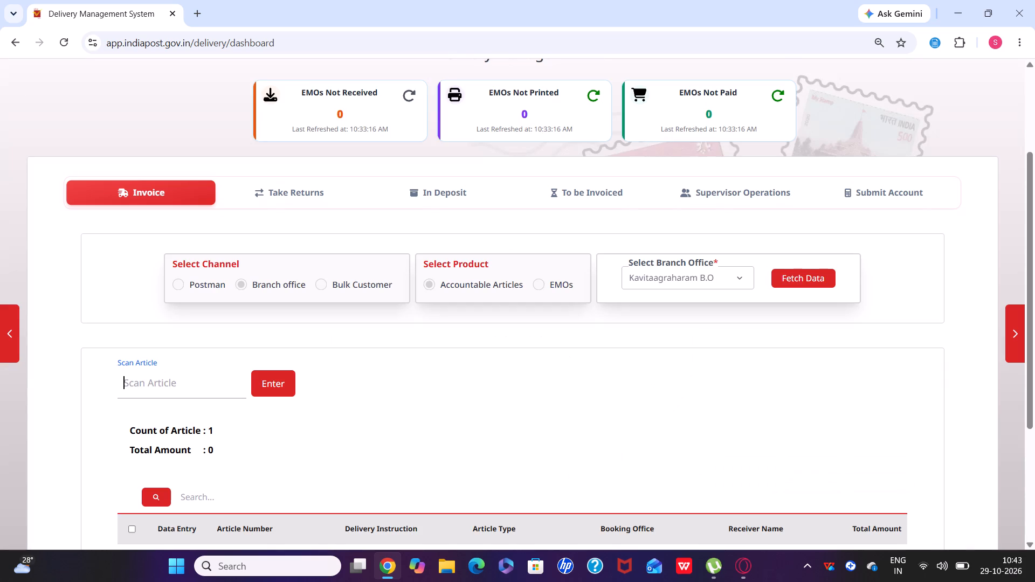
Select all articles listed for Kavitaagraharam B.O and save the invoice with the Delivery Slip list type.
scroll(148, 401, down, 3)
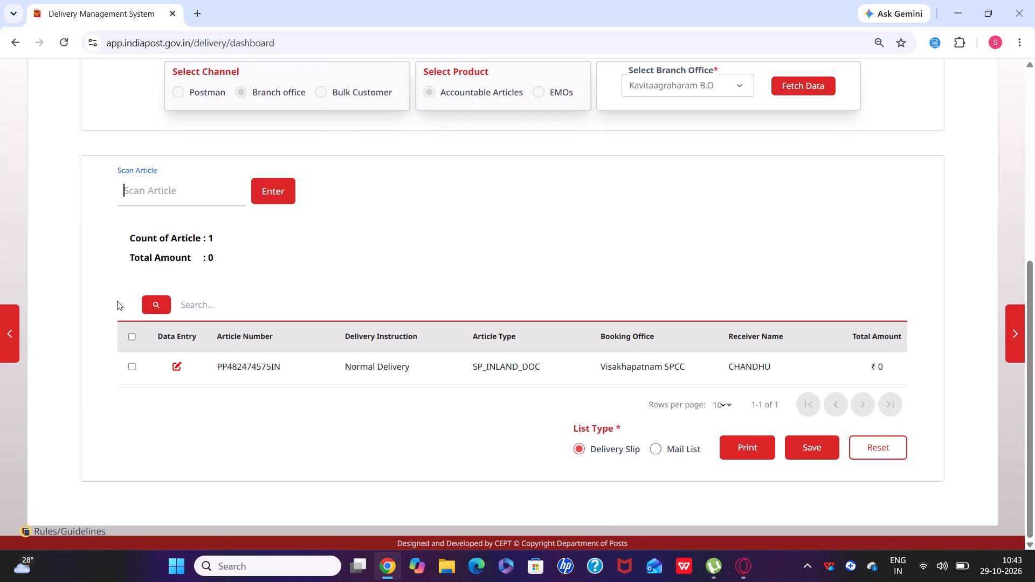
click(131, 334)
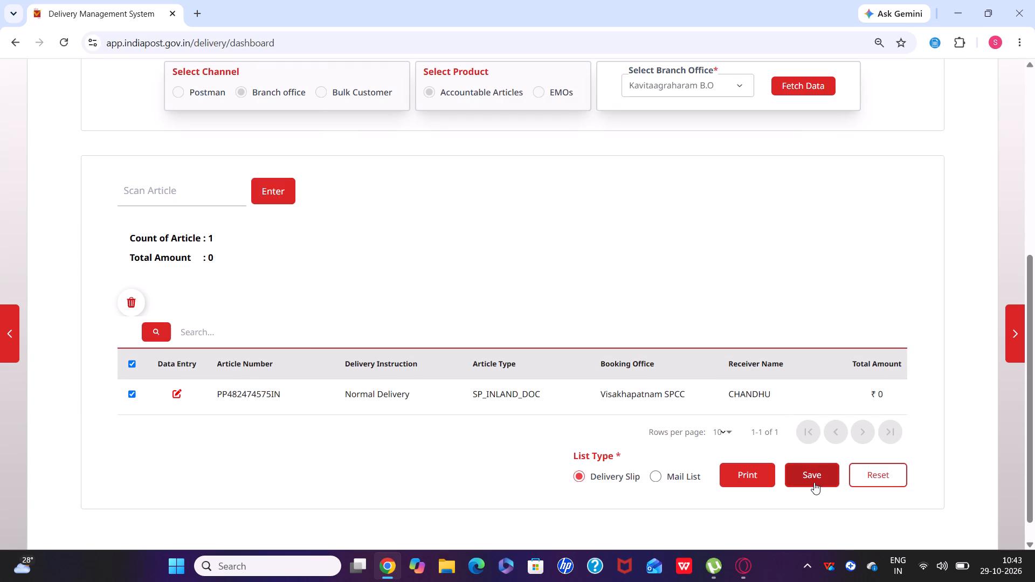
click(814, 482)
click(479, 378)
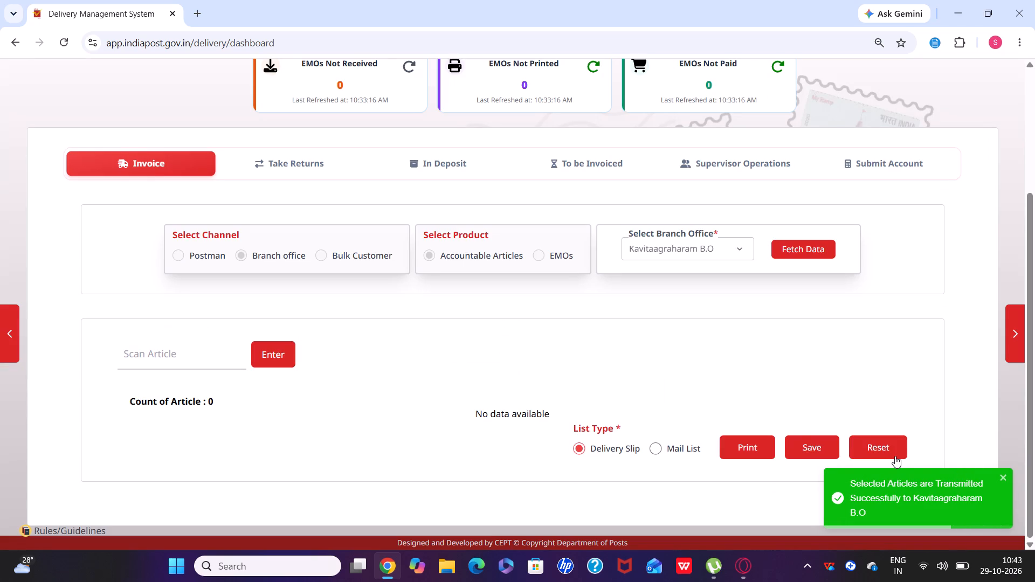
Reset the Kavitaagraharam B.O invoice form.
click(895, 456)
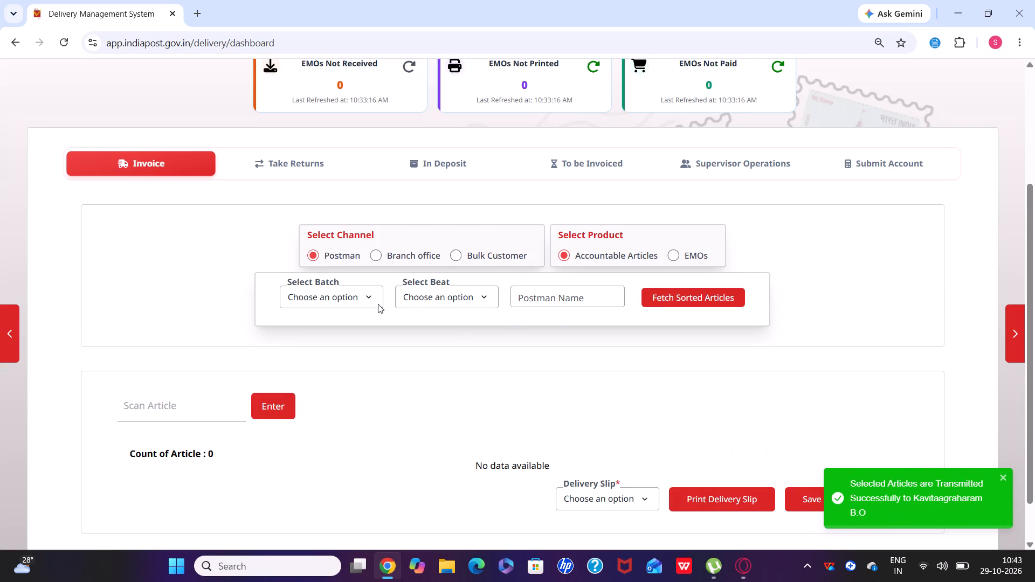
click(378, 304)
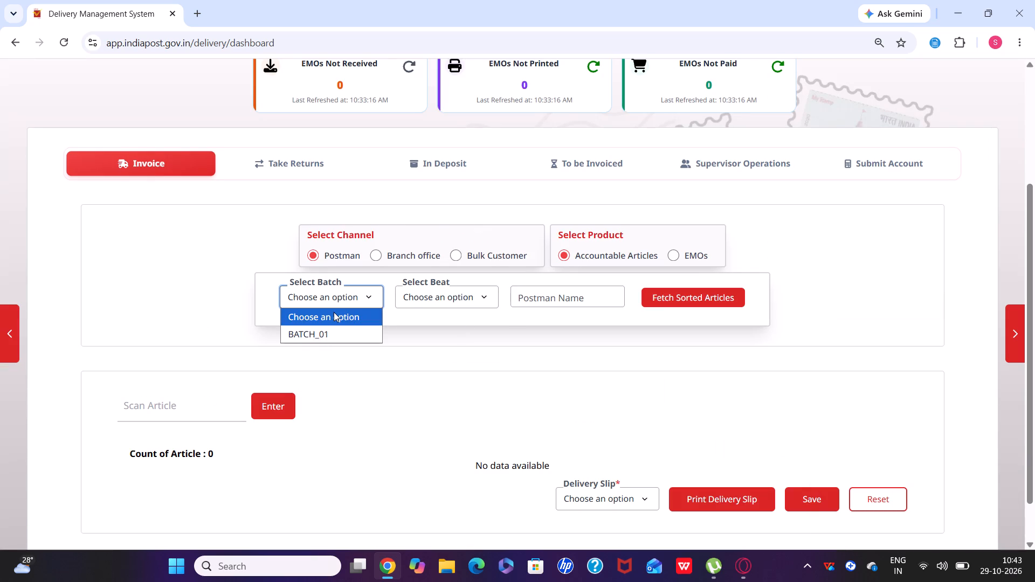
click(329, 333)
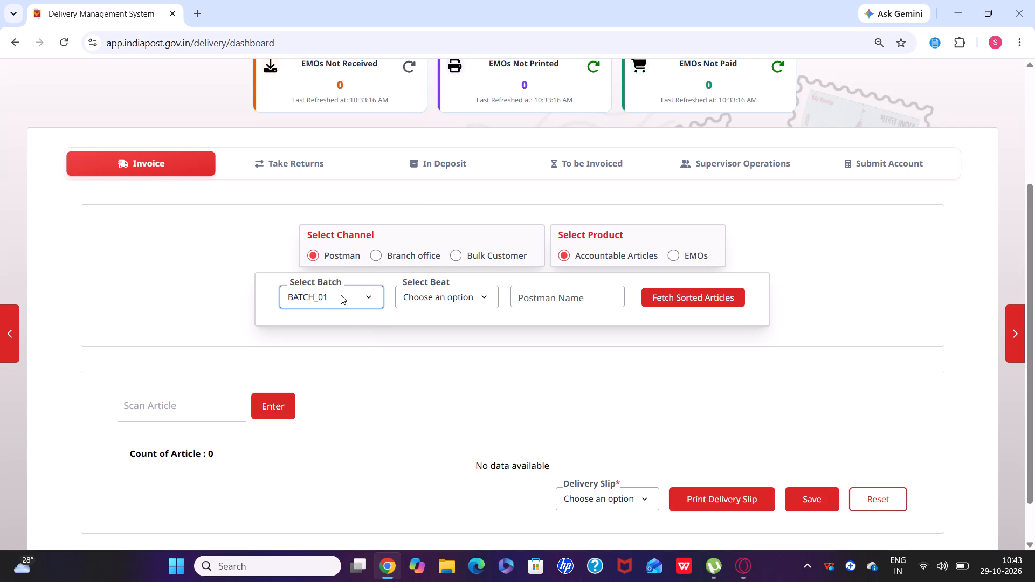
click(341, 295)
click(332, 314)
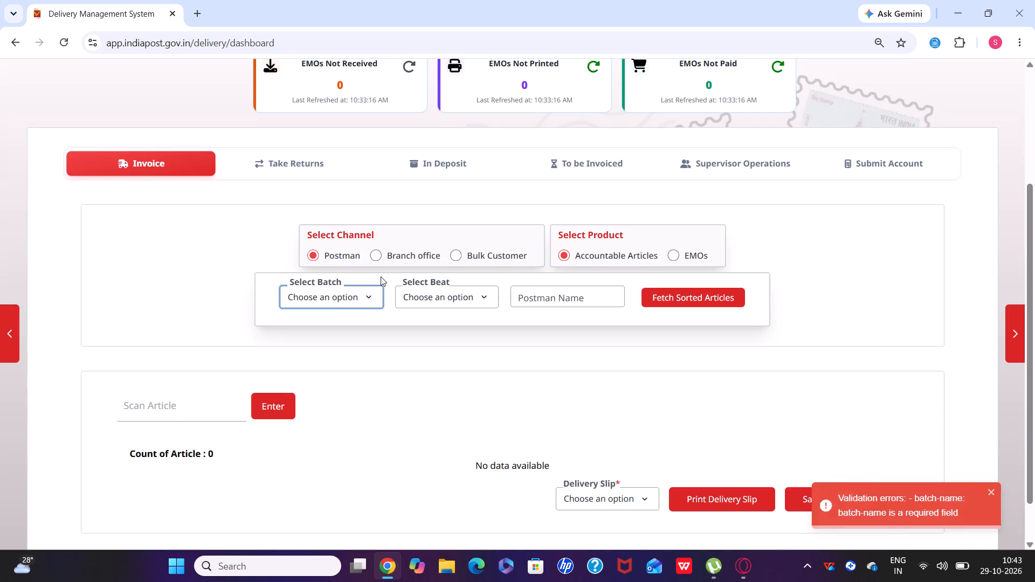
Choose the Branch office channel with Kothagraharam B.O for accountable articles.
click(389, 252)
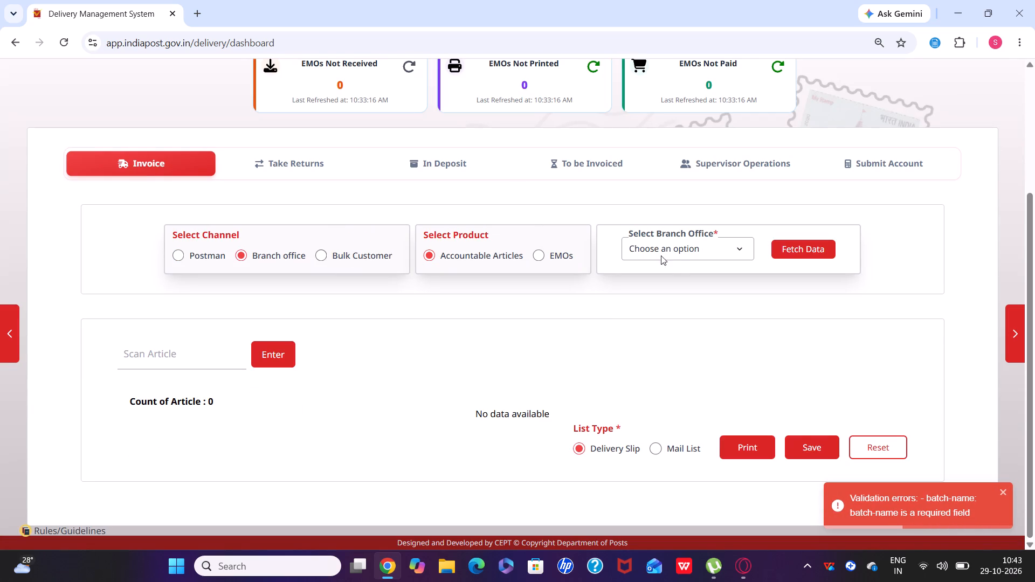
click(675, 258)
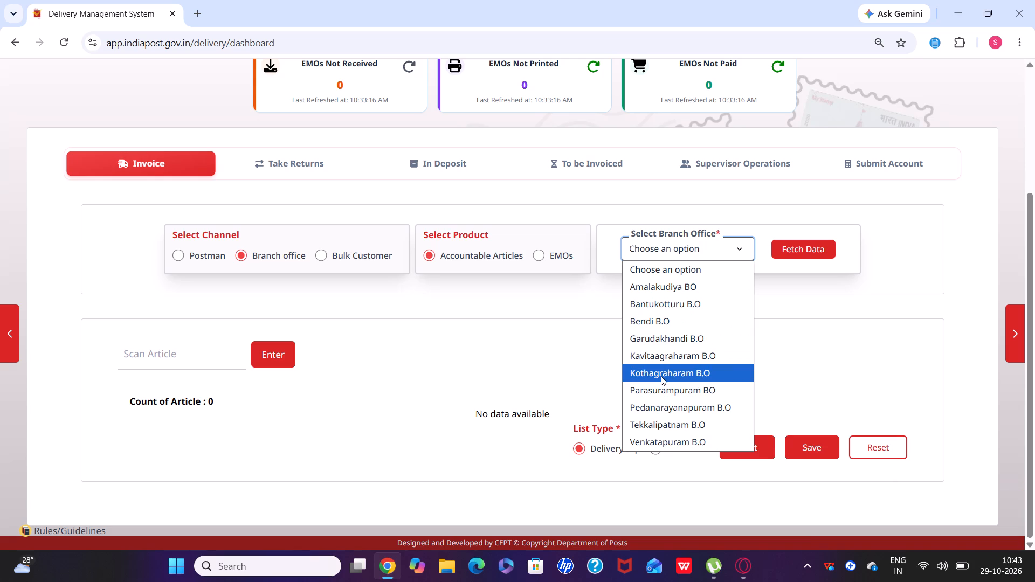
click(661, 376)
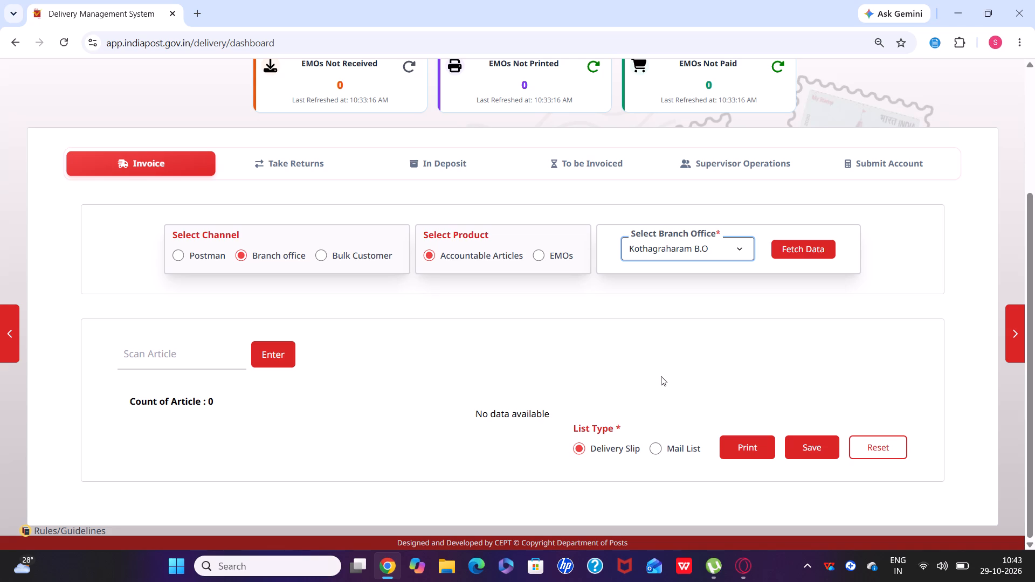
click(200, 351)
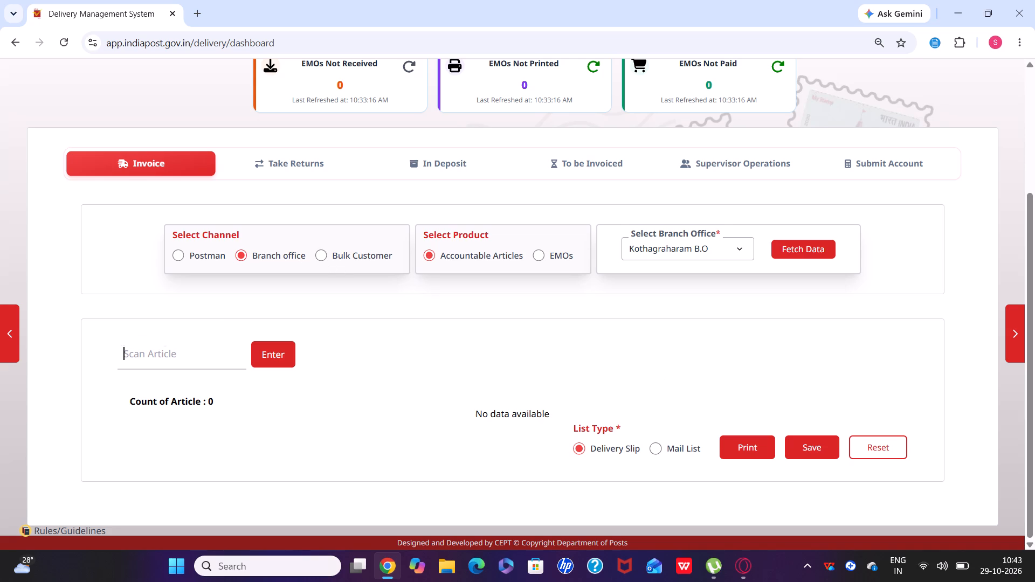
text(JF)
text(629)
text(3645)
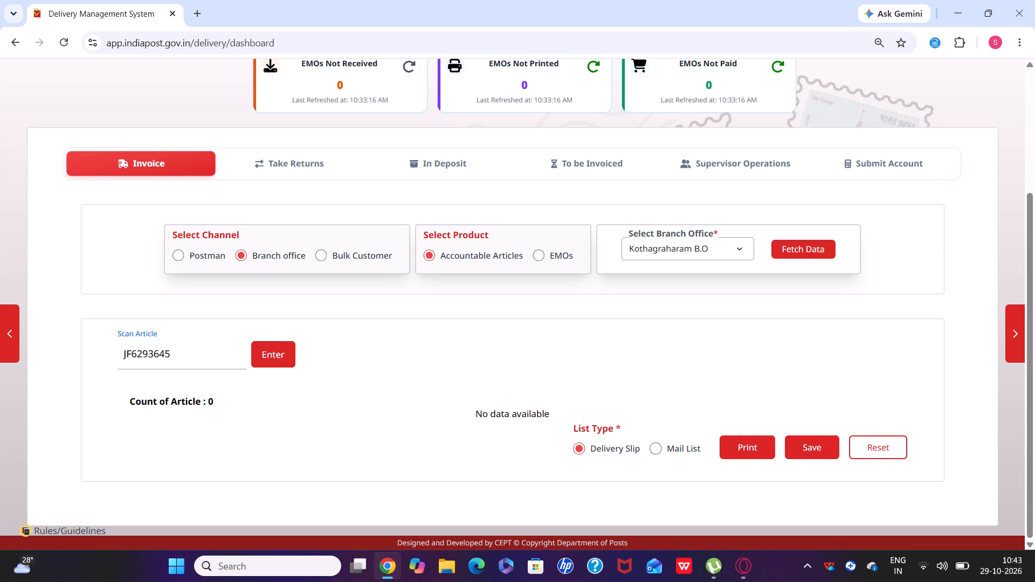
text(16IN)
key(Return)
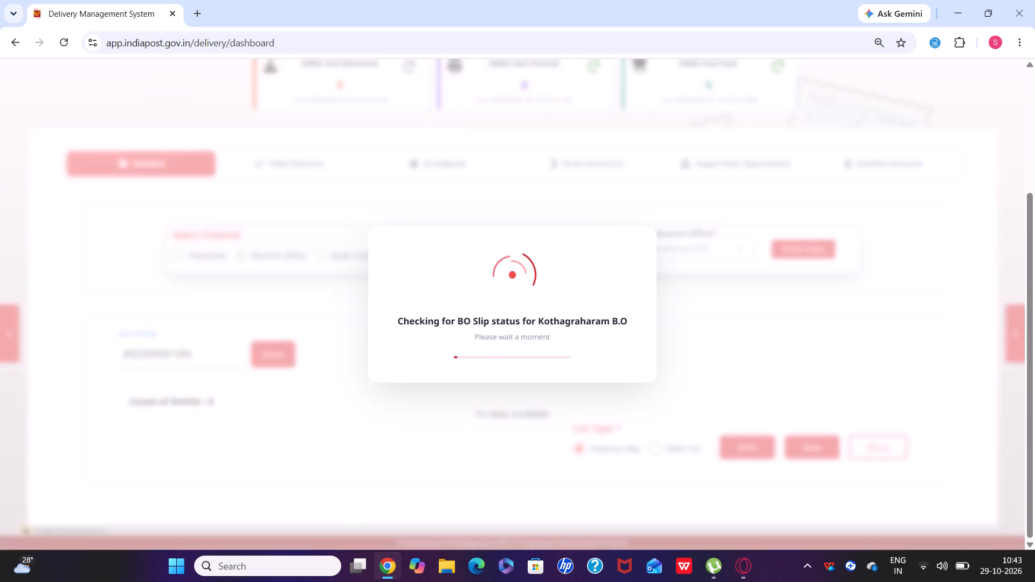
scroll(200, 351, down, 2)
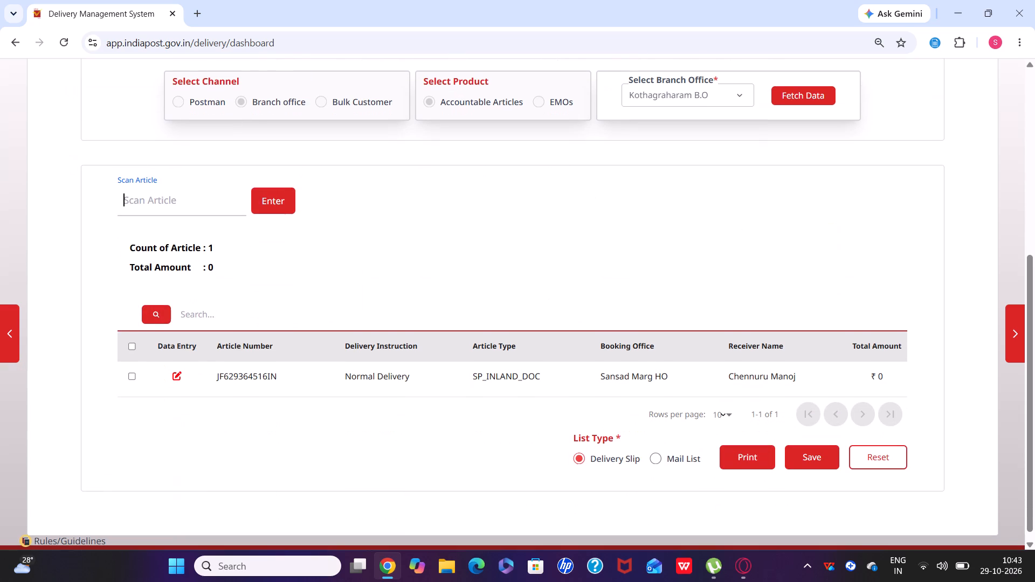
key(j)
key(q)
key(9)
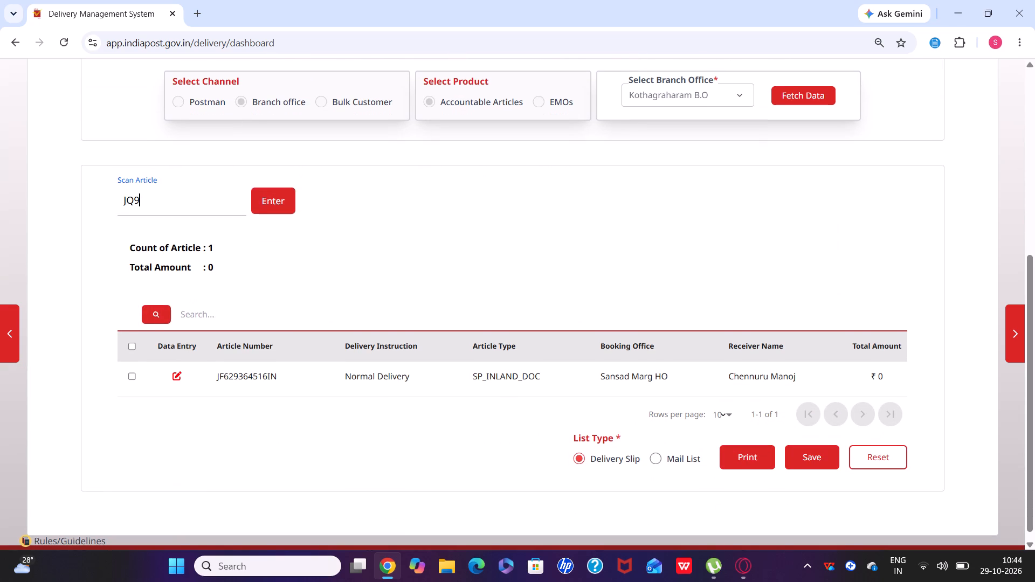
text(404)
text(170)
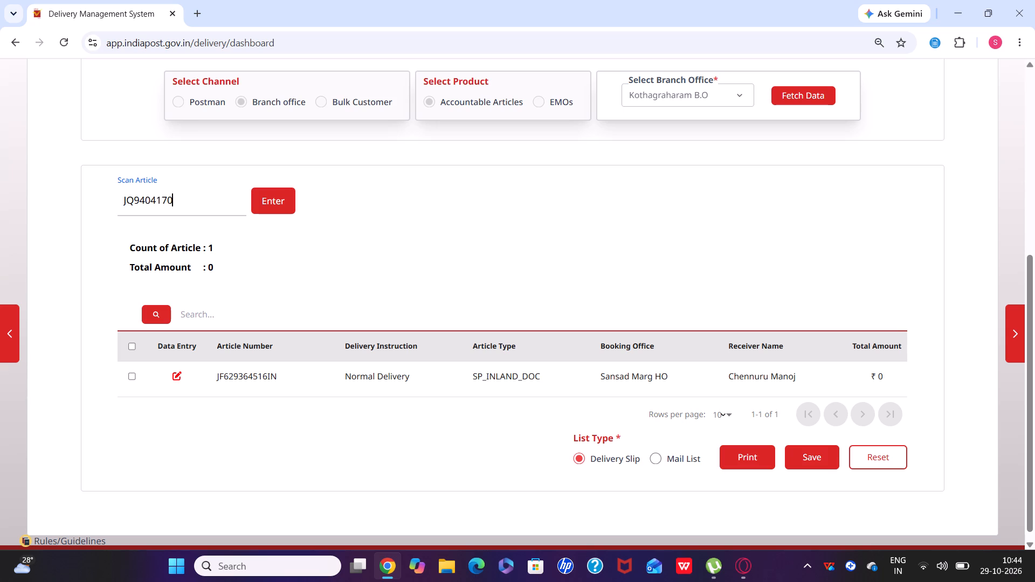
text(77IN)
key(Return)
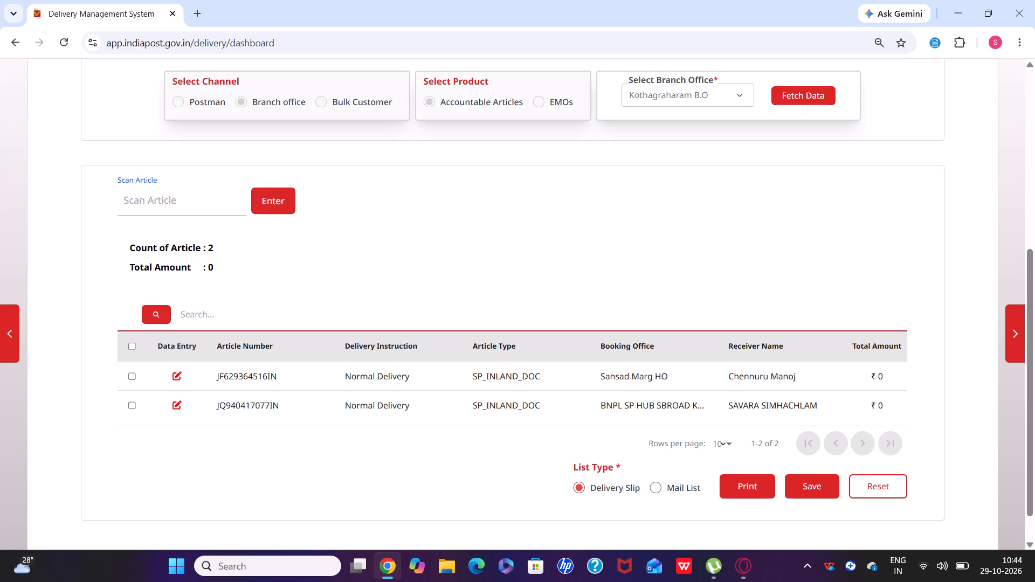
Select both listed articles and save the Kothagraharam B.O invoice as a Delivery Slip list, confirming the transmission.
click(135, 343)
click(803, 511)
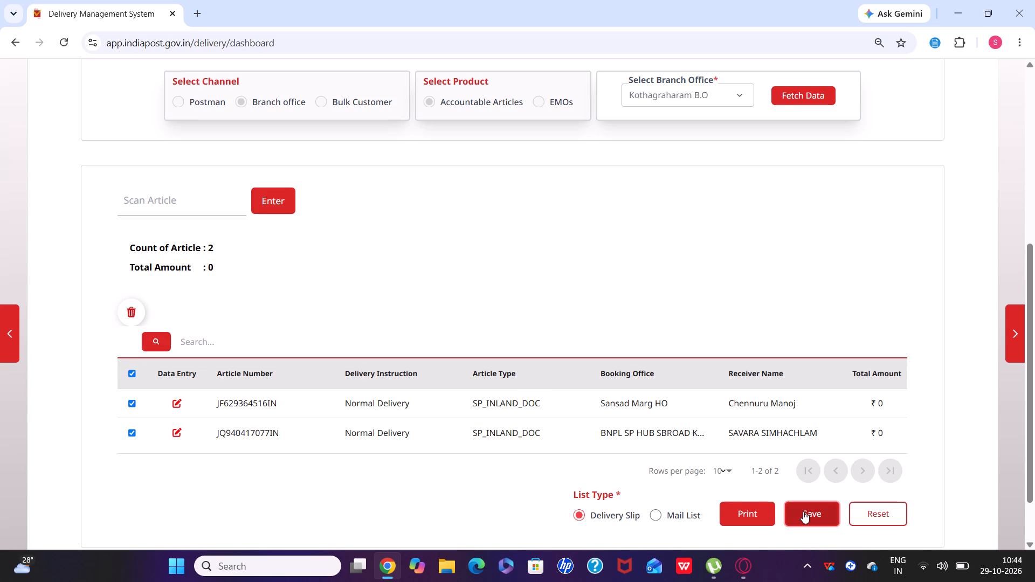
click(486, 382)
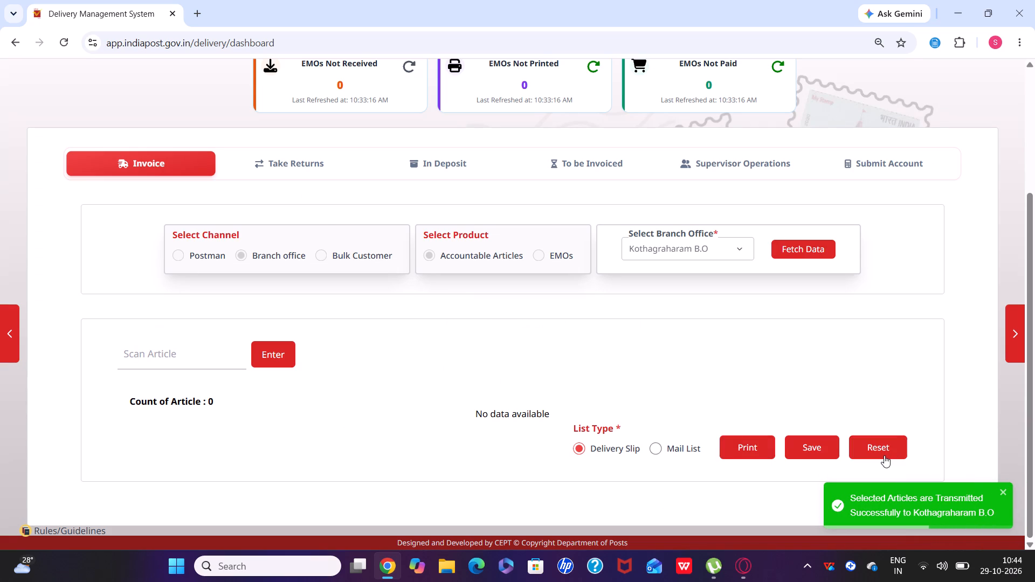
Reset the Kothagraharam B.O invoice form.
click(884, 455)
Choose the Branch office channel with Pedanarayanapuram B.O for accountable articles and fetch its data.
click(382, 254)
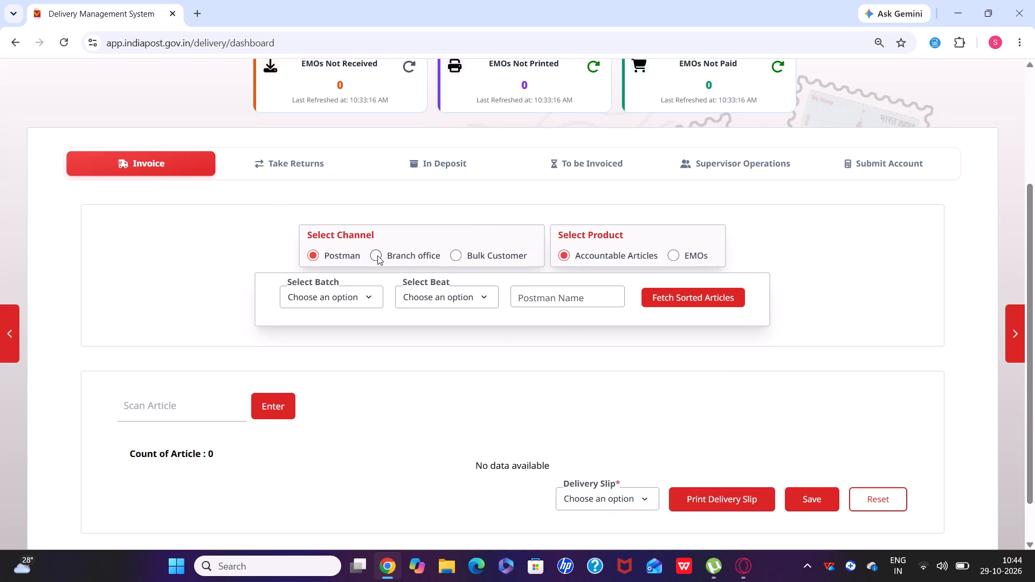
click(377, 255)
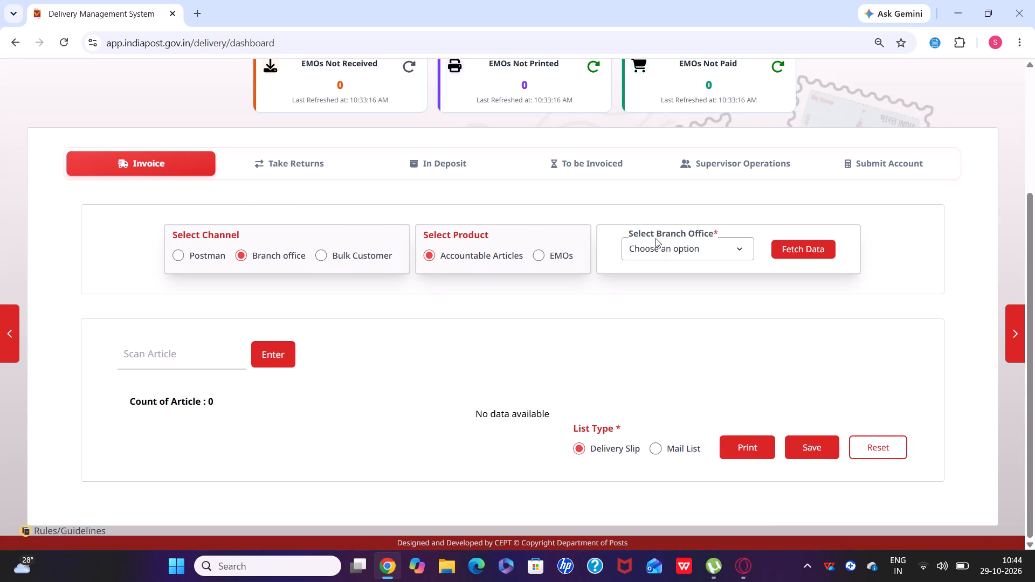
click(660, 244)
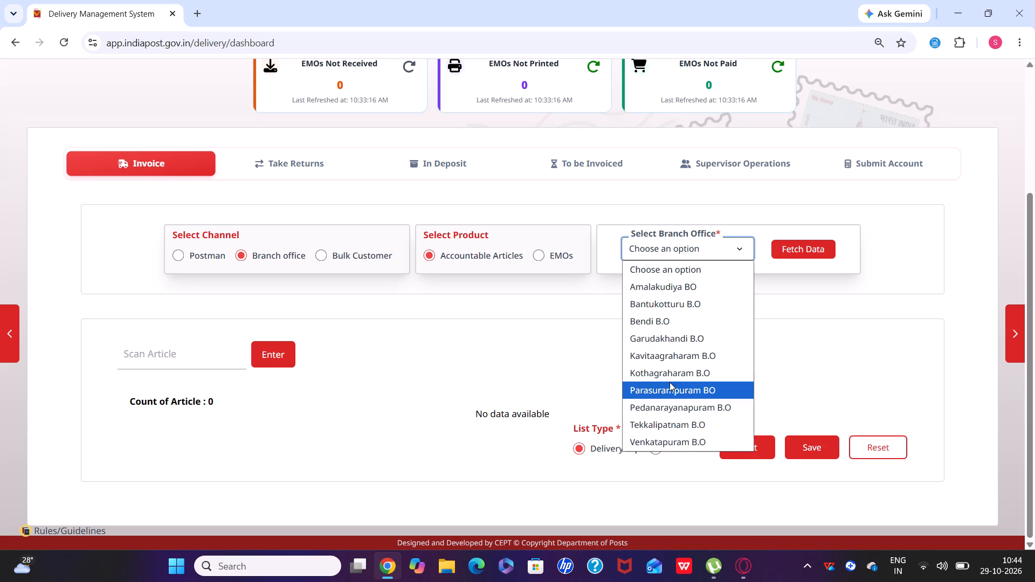
click(672, 404)
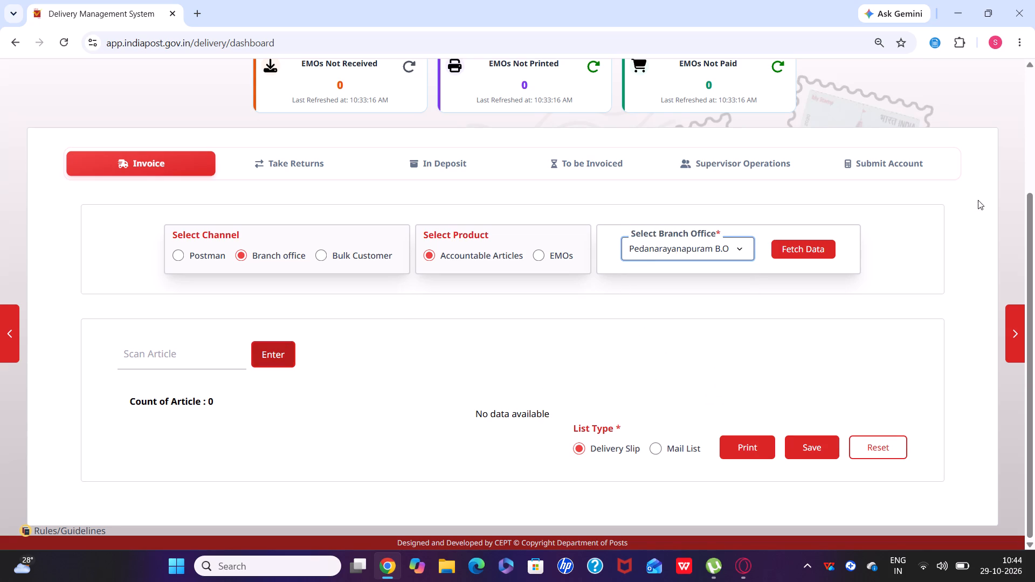
click(785, 252)
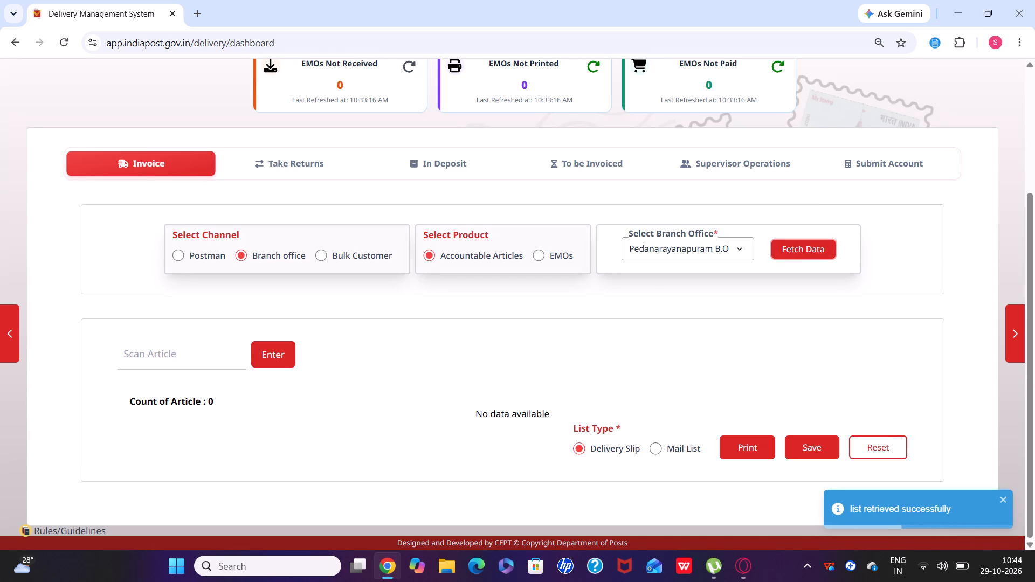
Start entering an article for the Pedanarayanapuram B.O invoice.
click(164, 350)
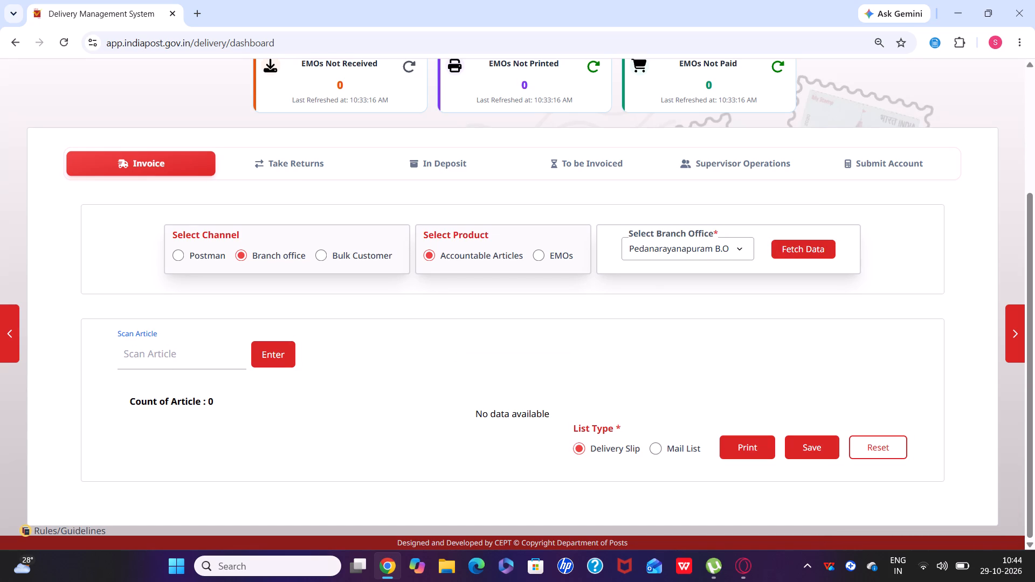
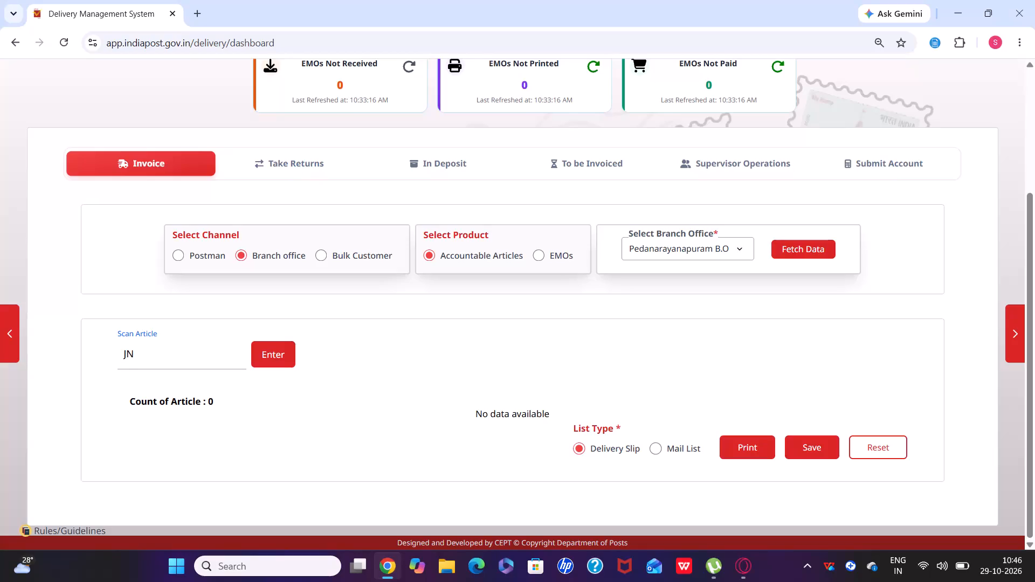
key(1)
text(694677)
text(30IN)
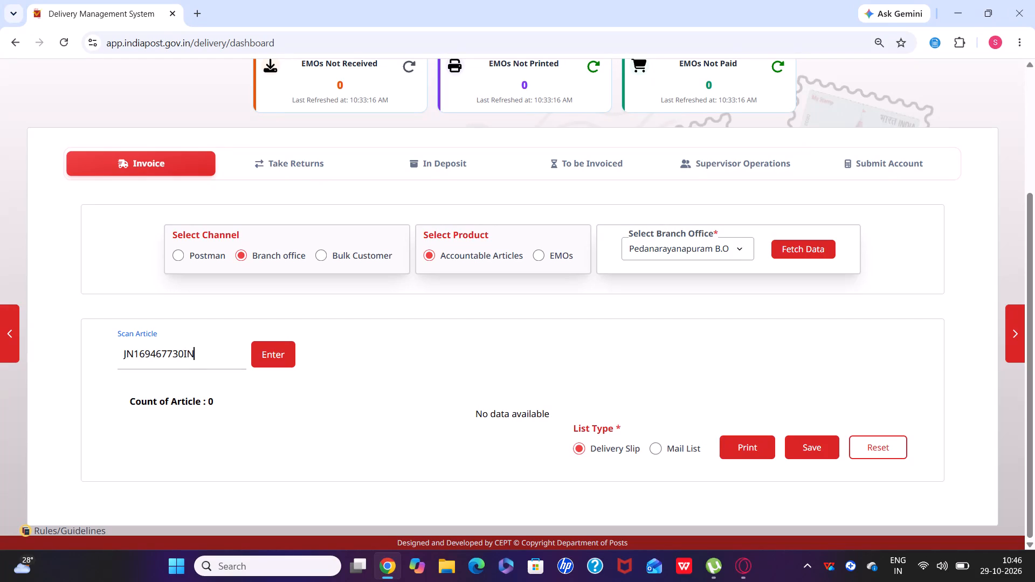
click(177, 352)
key(BackSpace)
key(4)
key(Return)
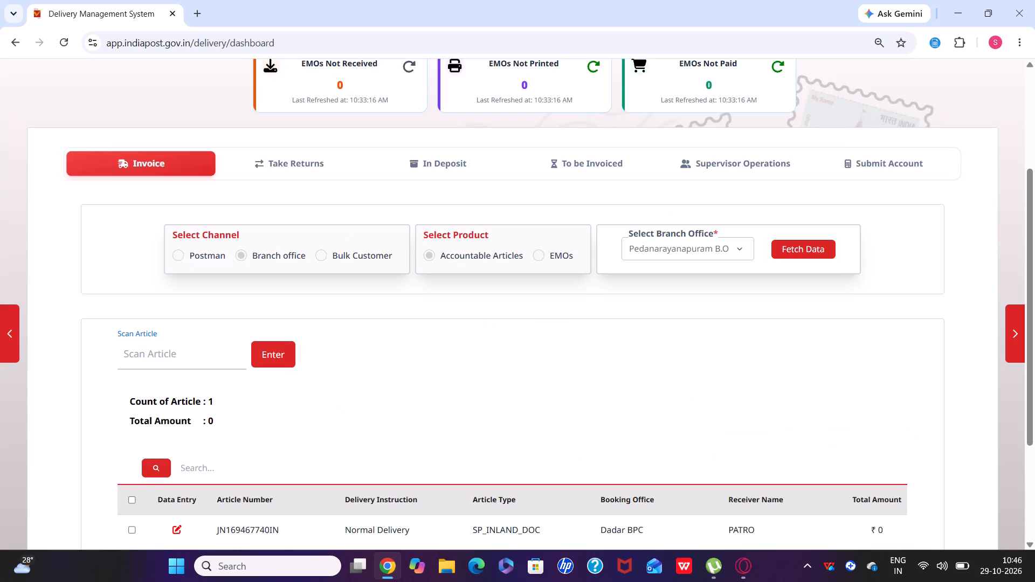
Select the listed article and save the Pedanarayanapuram B.O invoice as a Delivery Slip list, confirming the articles summary.
click(133, 505)
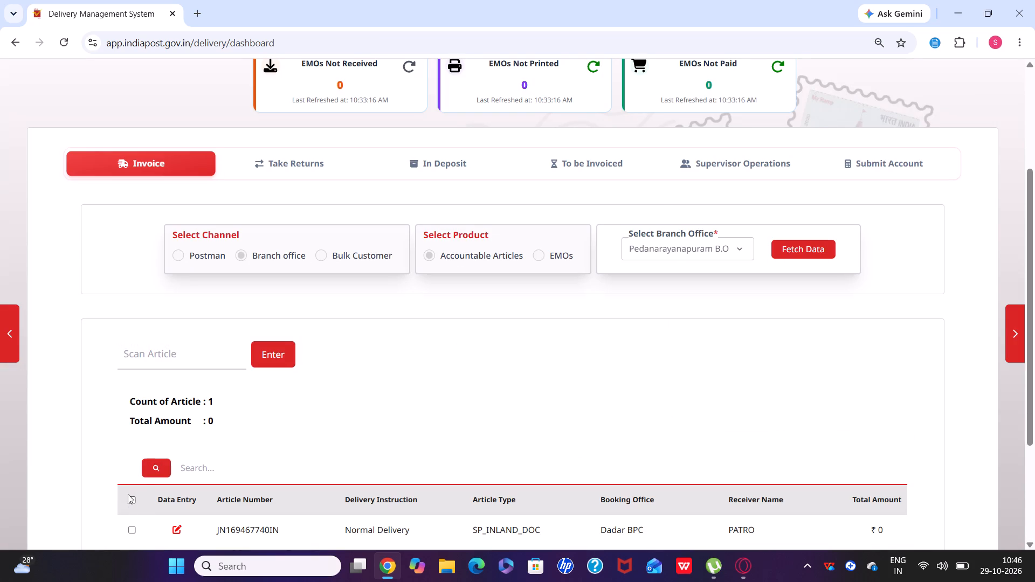
click(130, 503)
scroll(797, 478, down, 2)
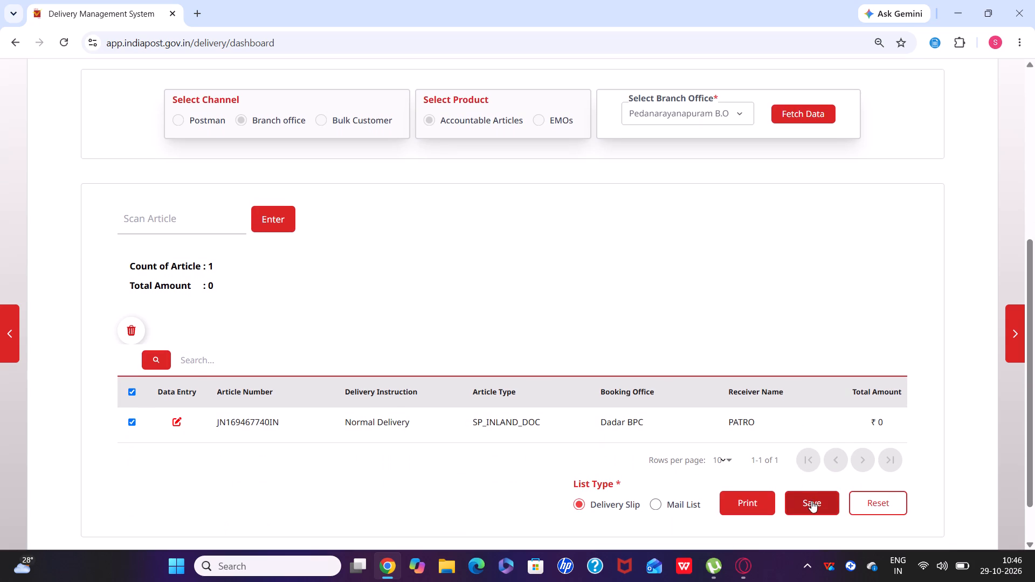
click(811, 501)
click(492, 386)
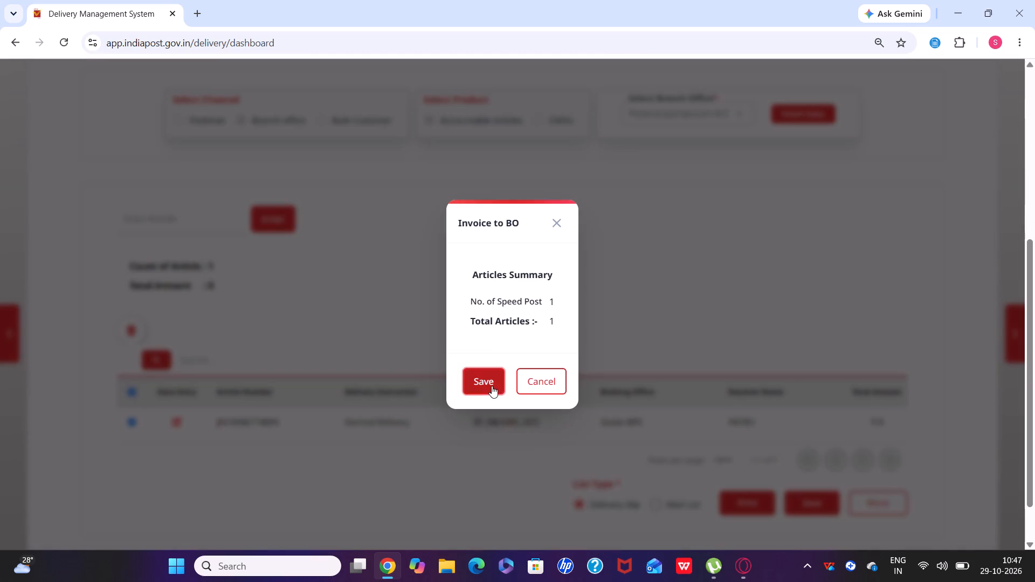
Reset the Pedanarayanapuram B.O invoice form and set the channel to Branch office for accountable articles.
click(877, 445)
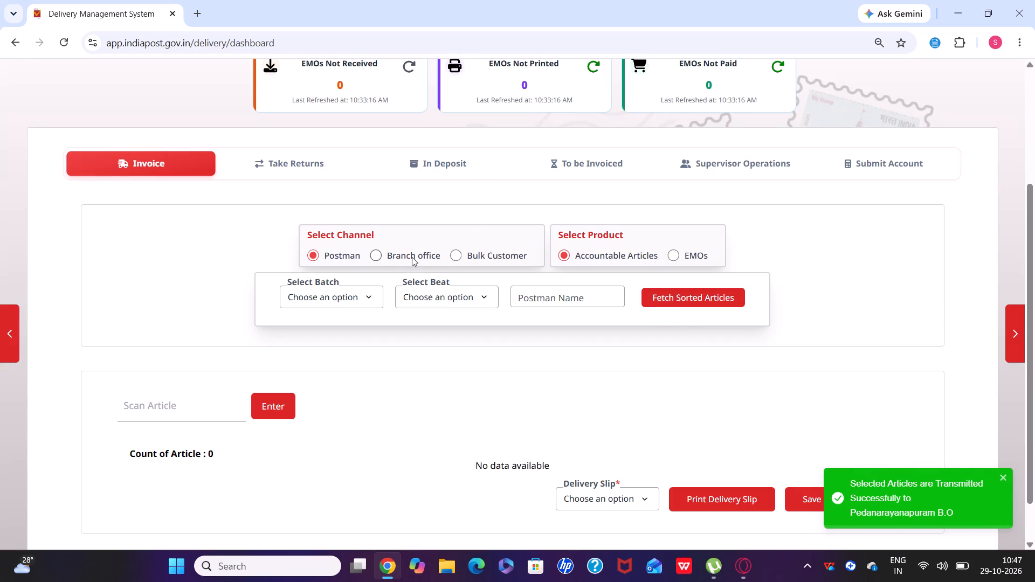
click(412, 257)
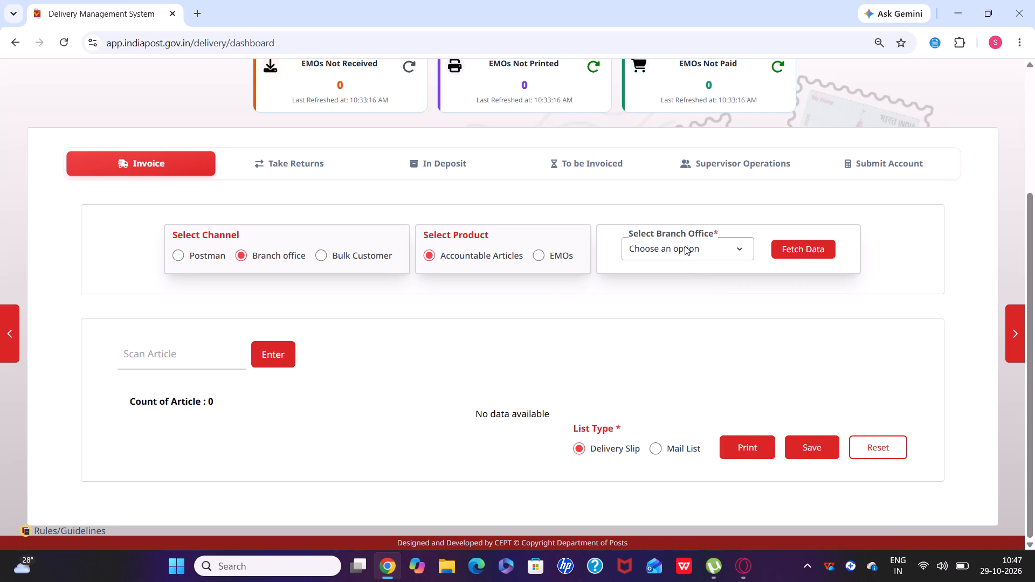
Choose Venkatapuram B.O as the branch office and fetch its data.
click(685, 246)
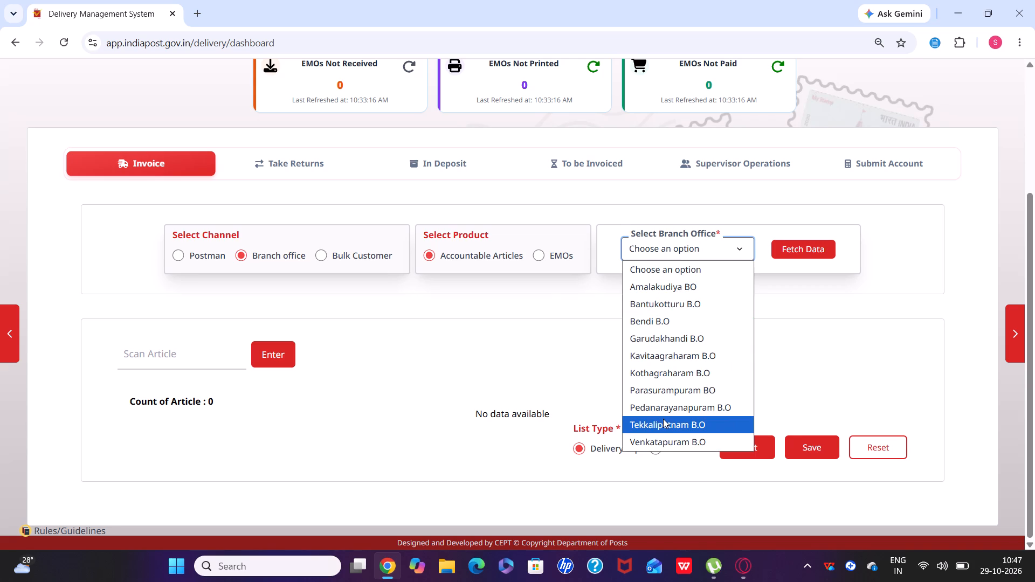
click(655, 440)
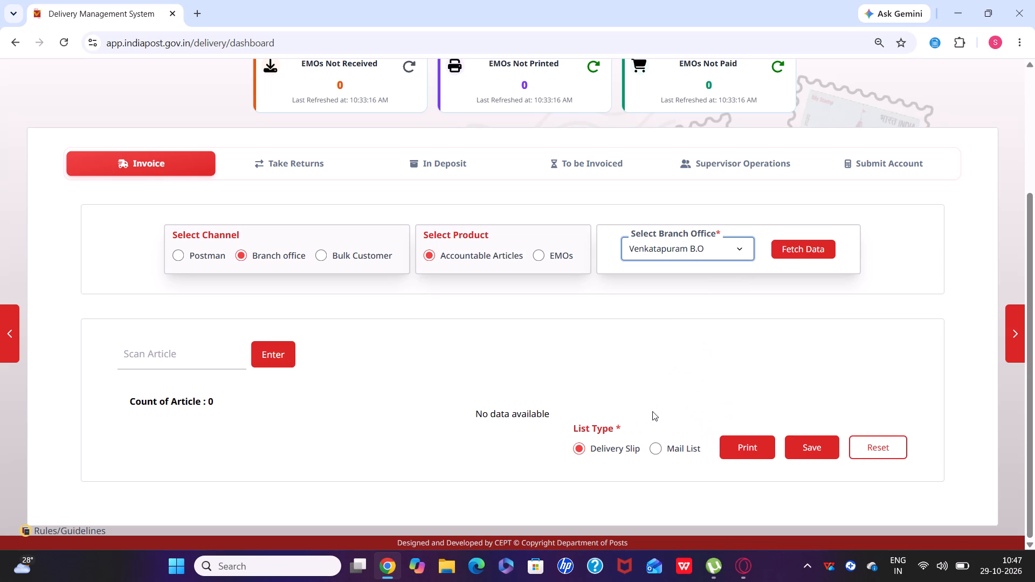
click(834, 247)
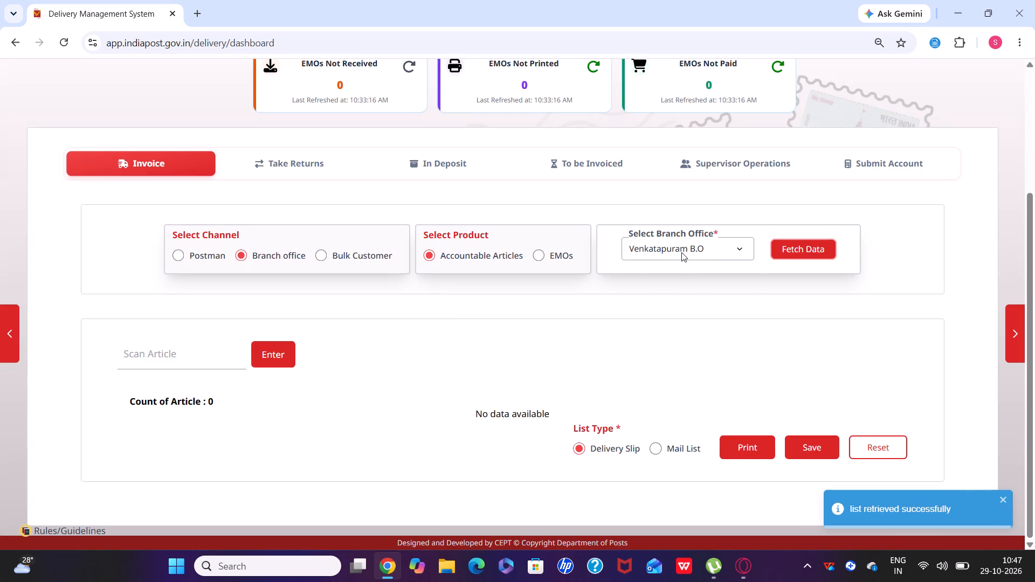
Switch the branch office to Tekkalipatnam B.O and fetch its data.
click(681, 252)
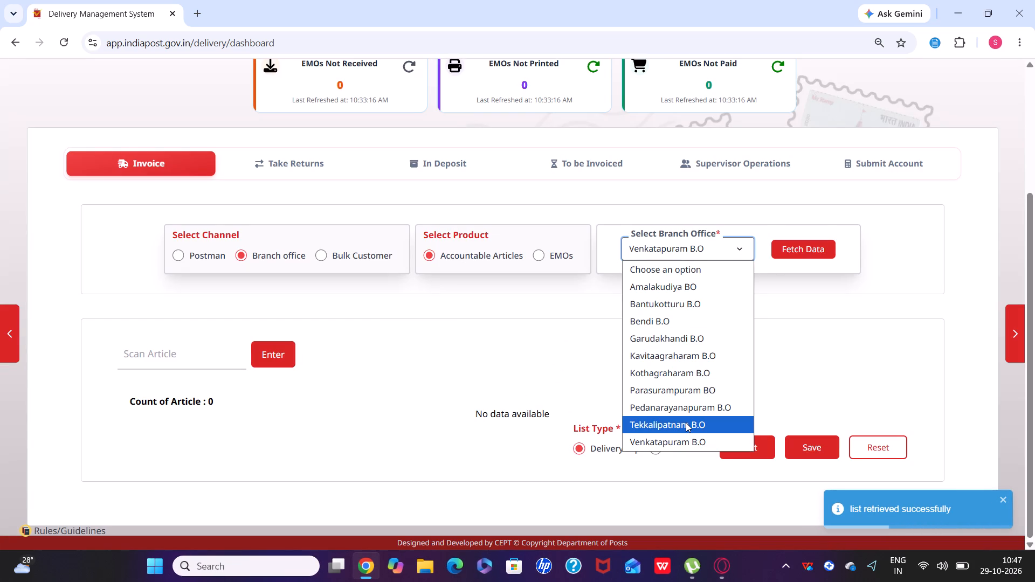
click(686, 424)
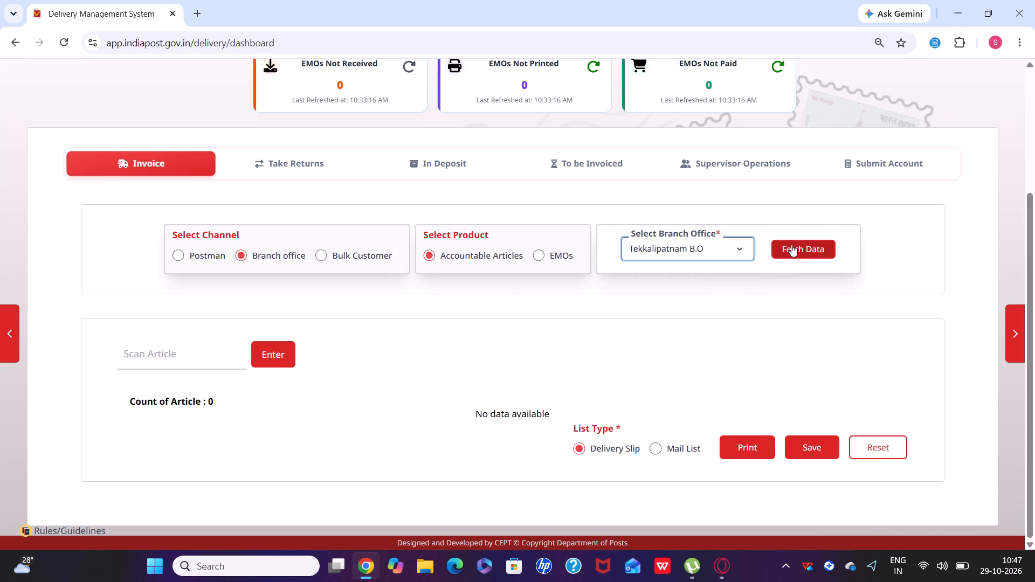
click(791, 245)
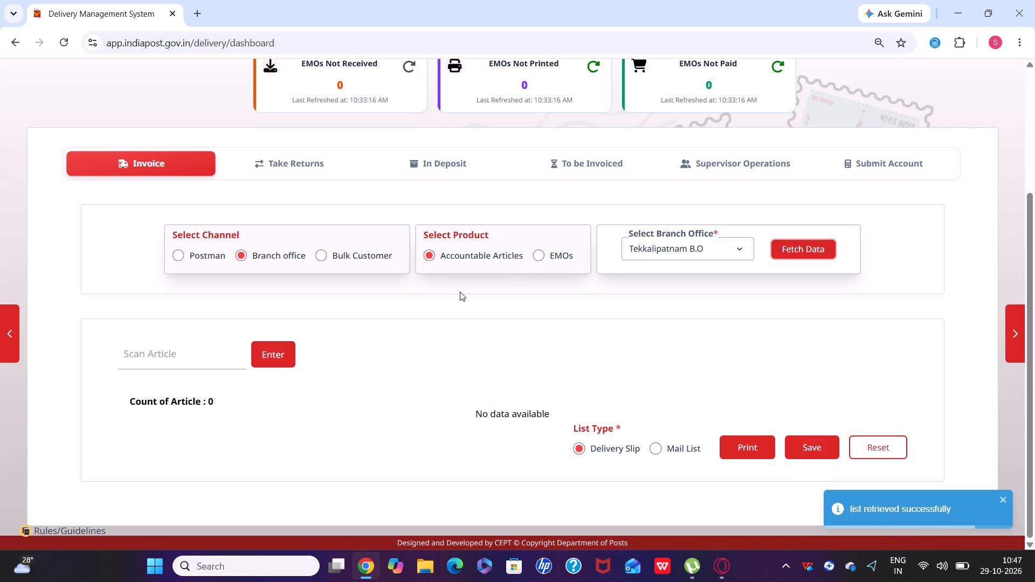
scroll(335, 337, down, 1)
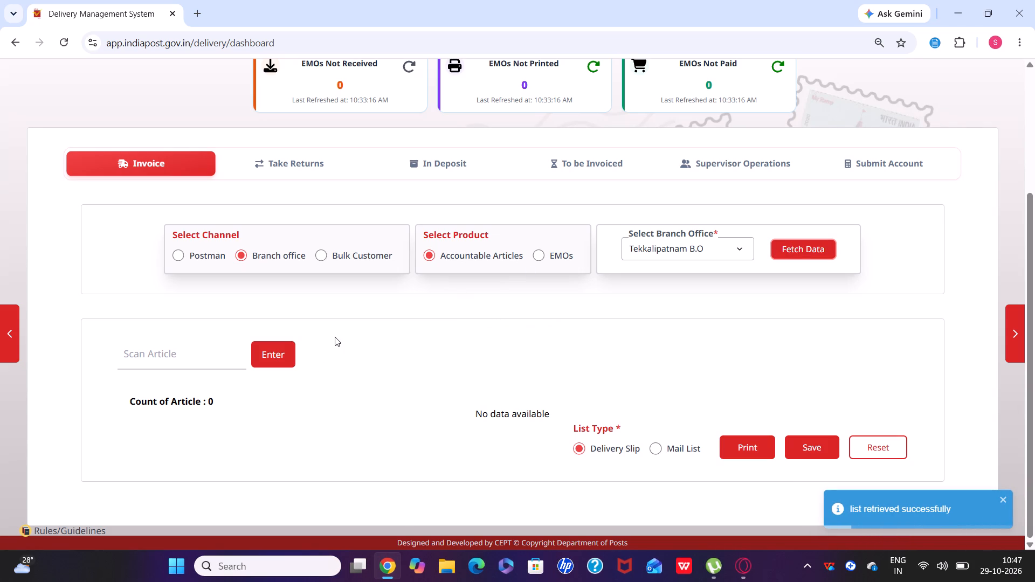
click(171, 351)
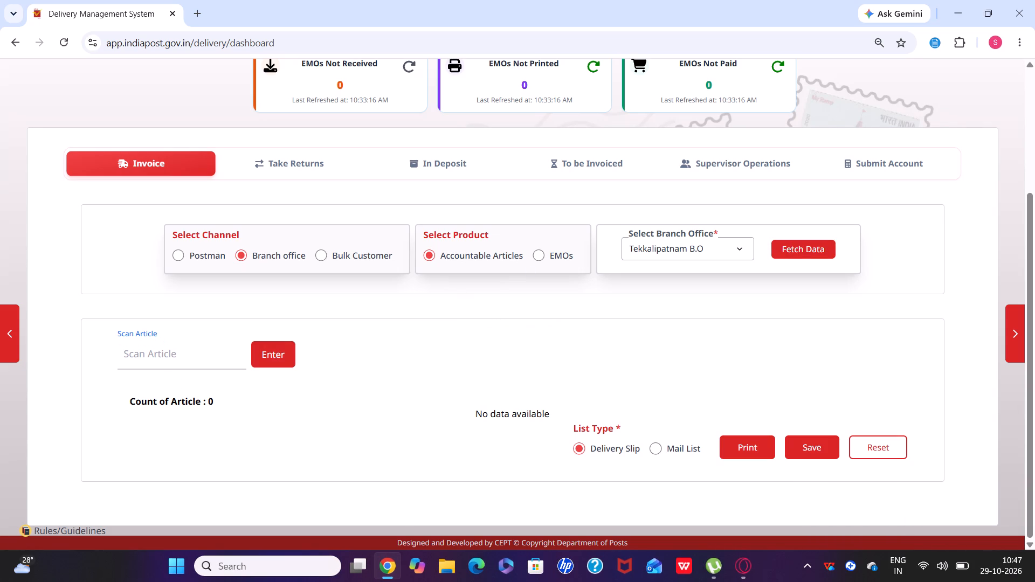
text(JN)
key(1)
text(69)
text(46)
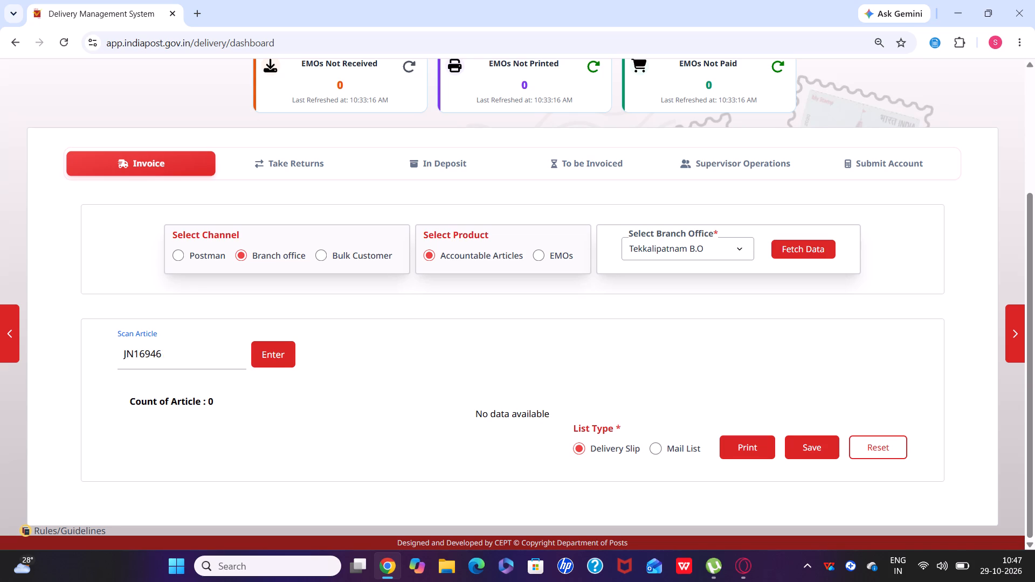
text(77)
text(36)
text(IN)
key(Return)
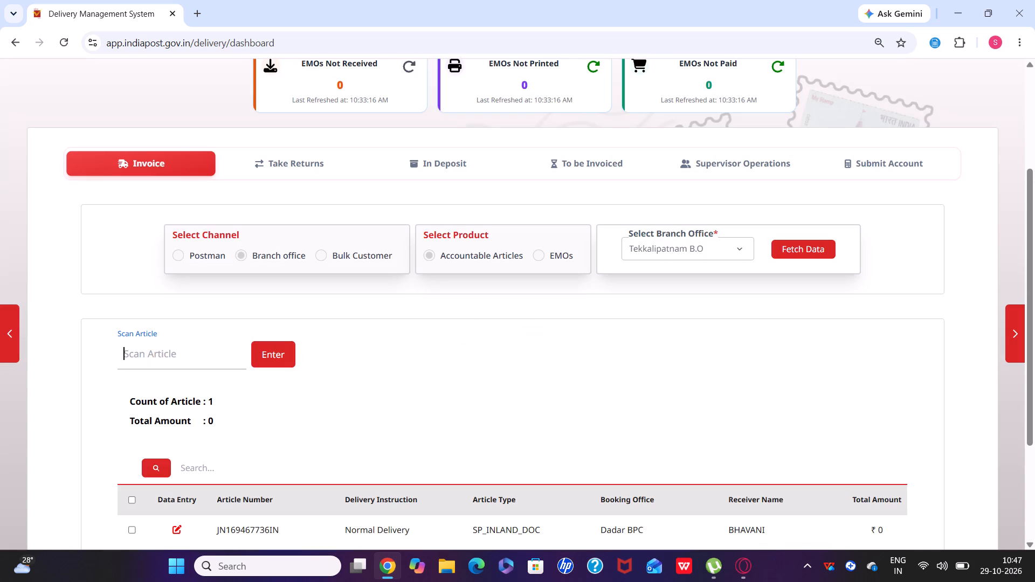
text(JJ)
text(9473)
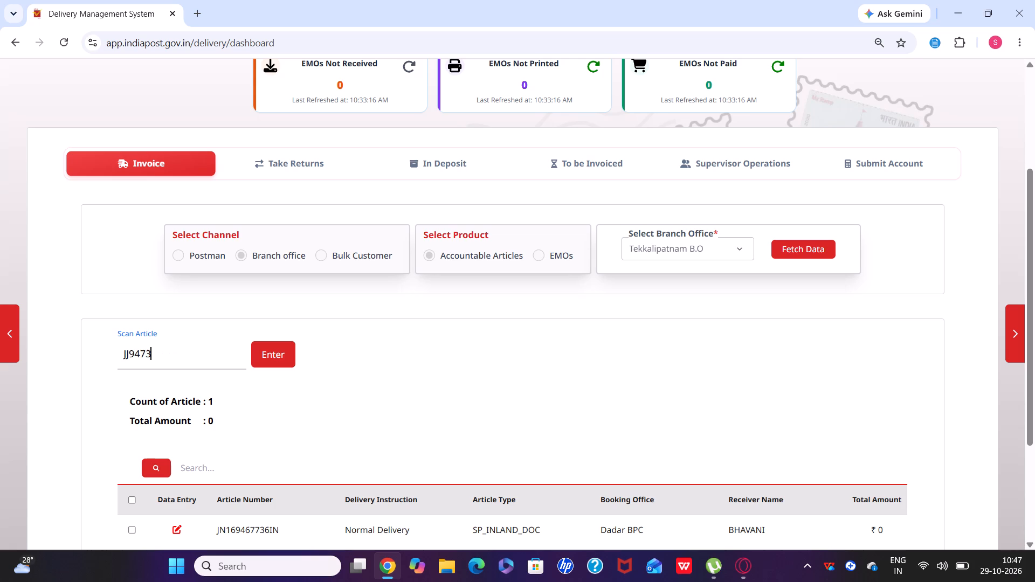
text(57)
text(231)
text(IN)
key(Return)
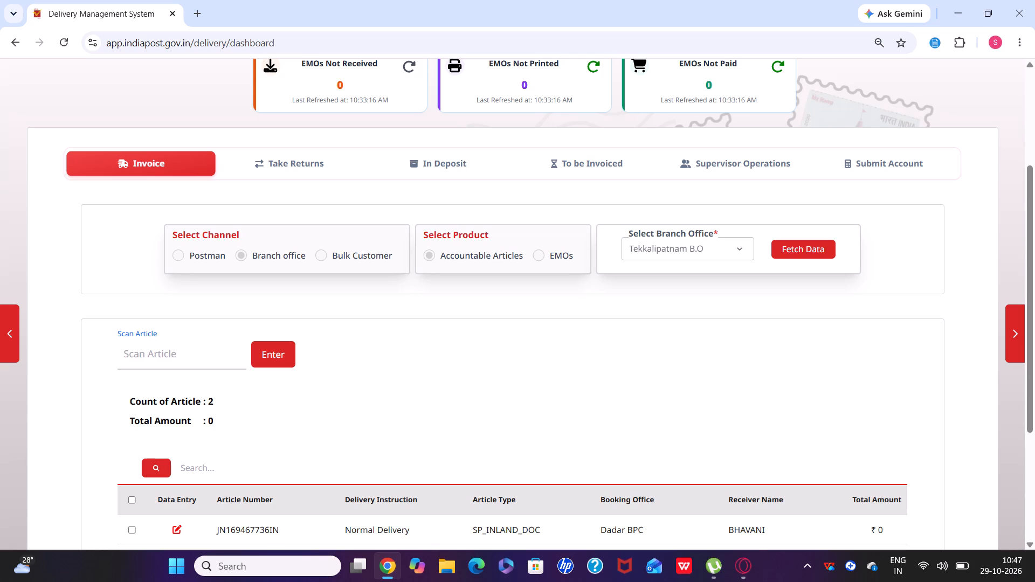
scroll(166, 350, down, 2)
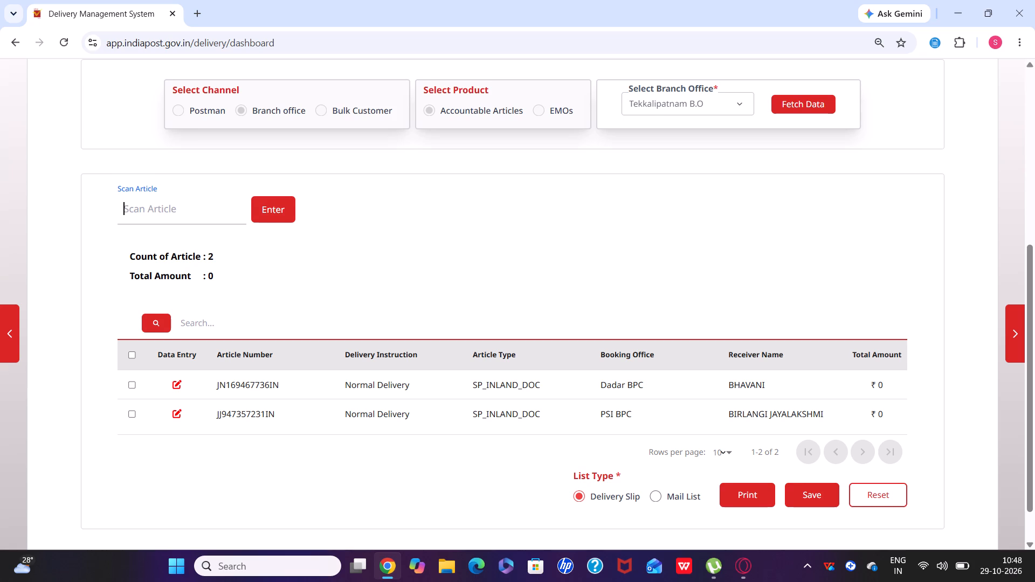
scroll(242, 415, up, 1)
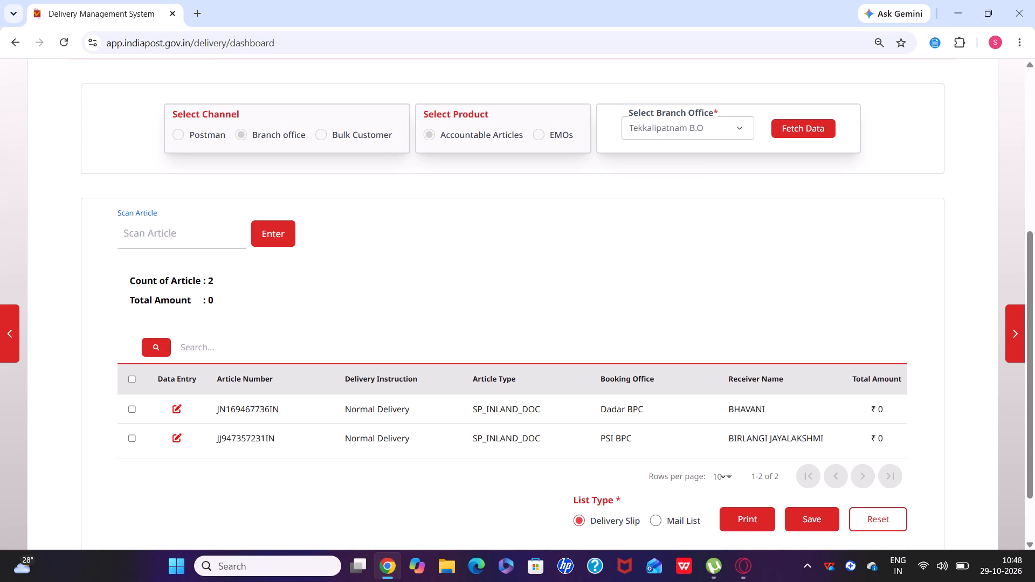
click(185, 235)
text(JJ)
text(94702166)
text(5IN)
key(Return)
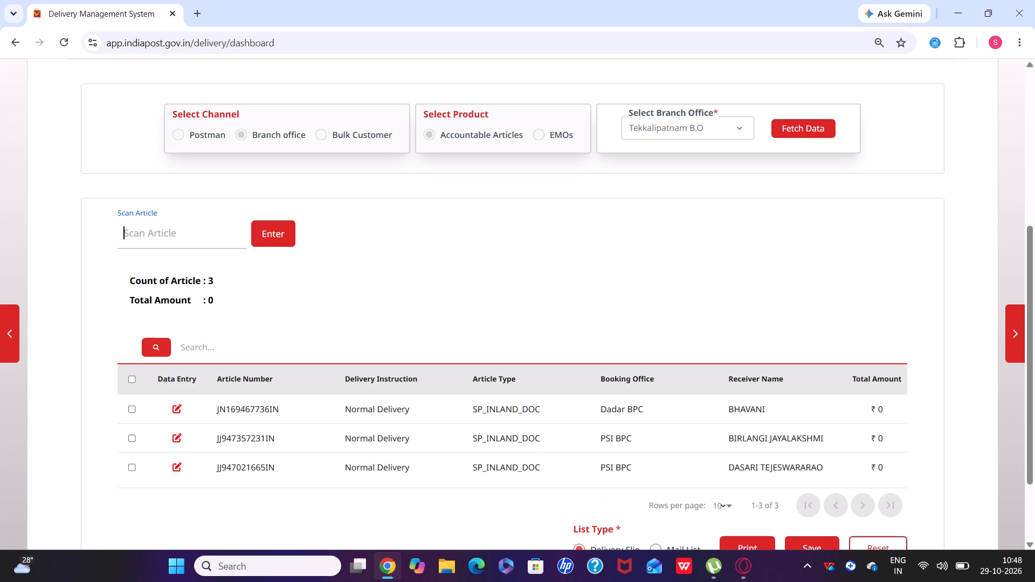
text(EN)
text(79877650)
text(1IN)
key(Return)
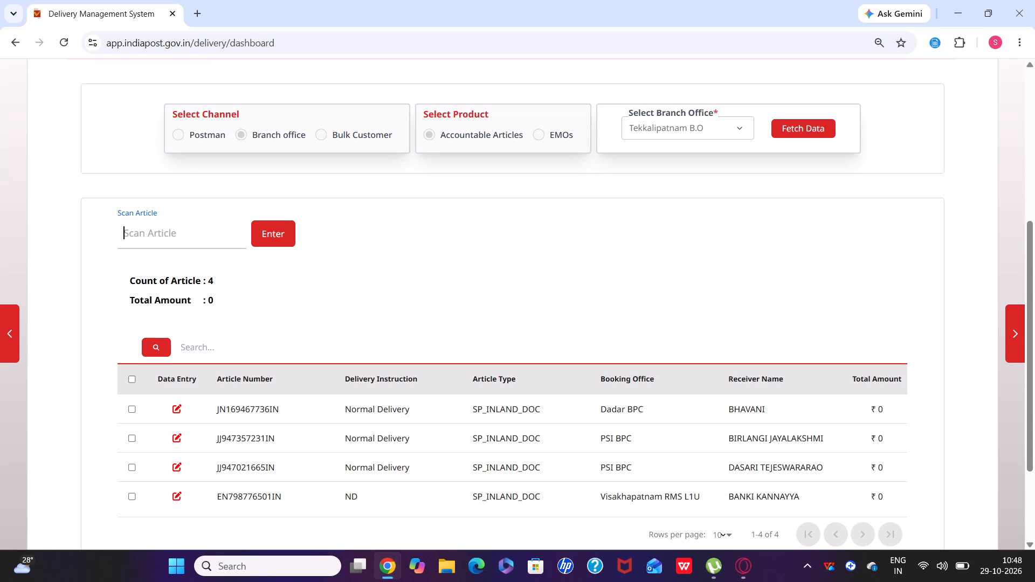
Select all four listed articles and save the Tekkalipatnam B.O invoice as a Delivery Slip list, confirming the transmission.
click(133, 375)
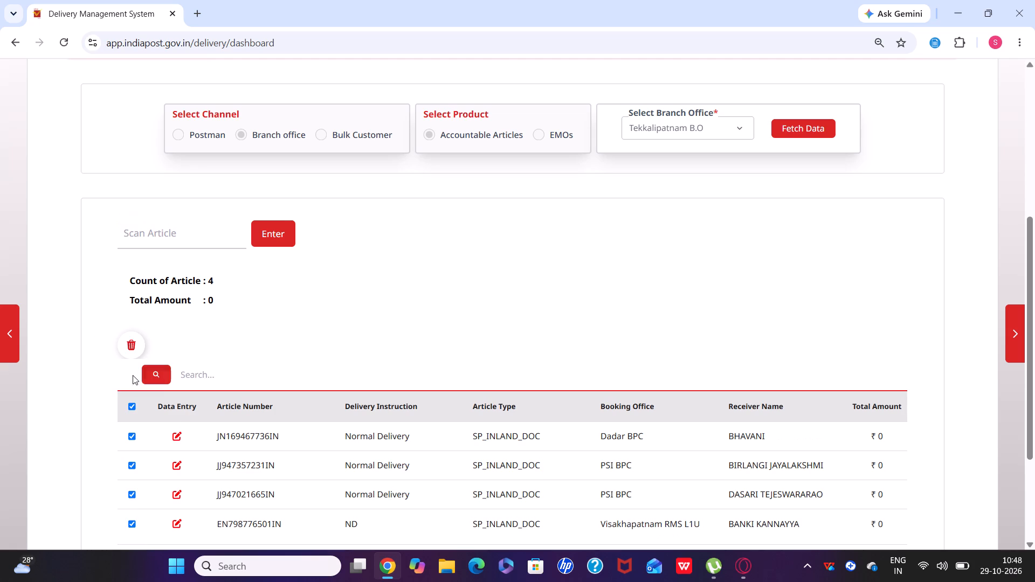
scroll(670, 294, down, 4)
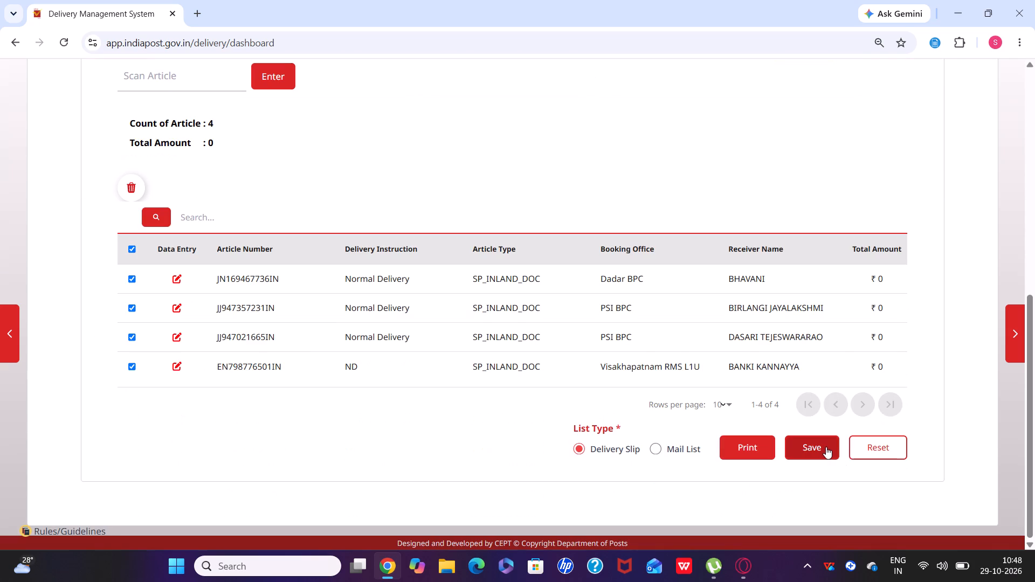
click(826, 447)
click(481, 383)
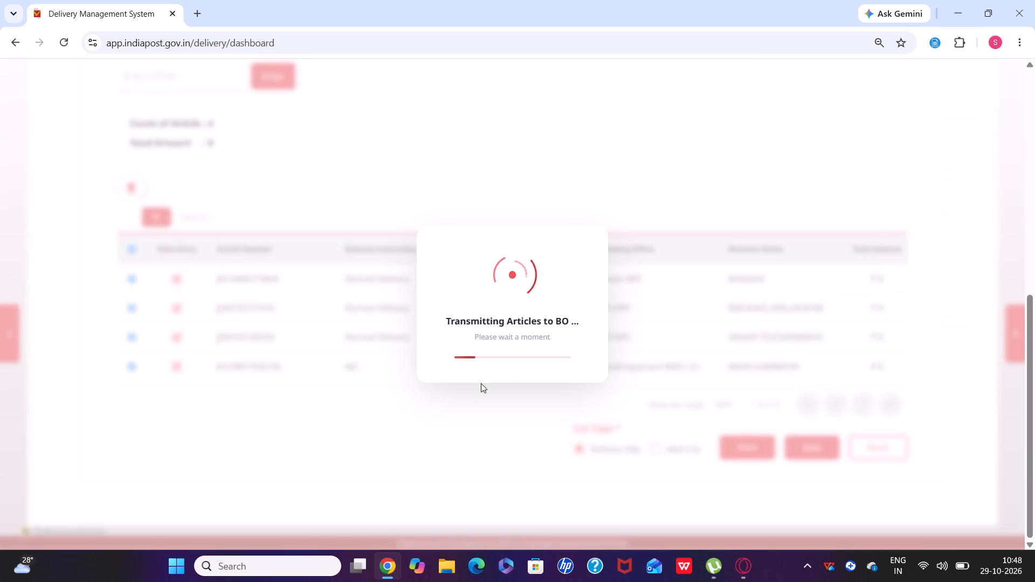
Reset the invoice form, switch the channel to Branch office and fetch the data for Tekkalipatnam B.O.
scroll(656, 327, up, 1)
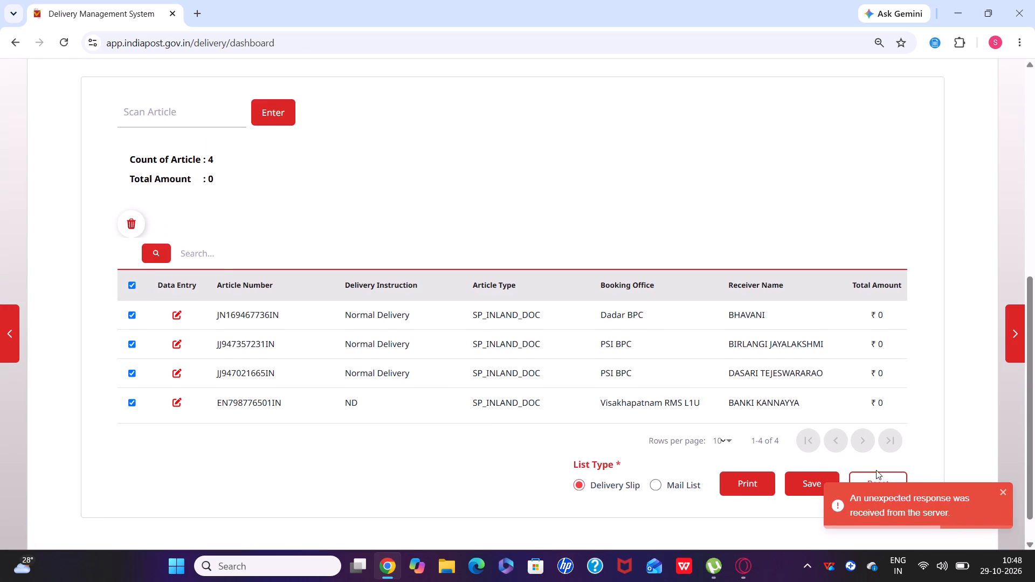
click(876, 474)
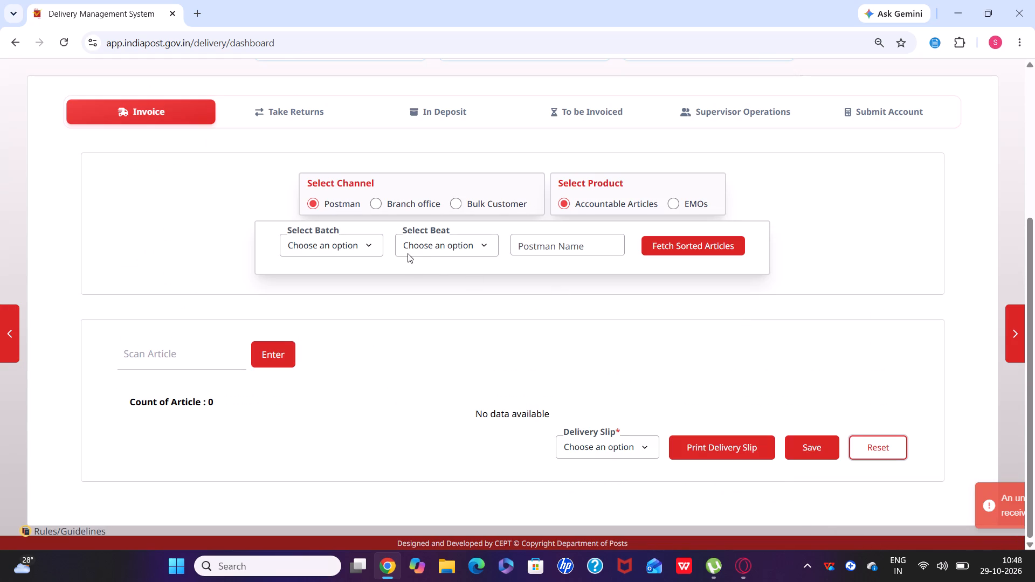
click(383, 200)
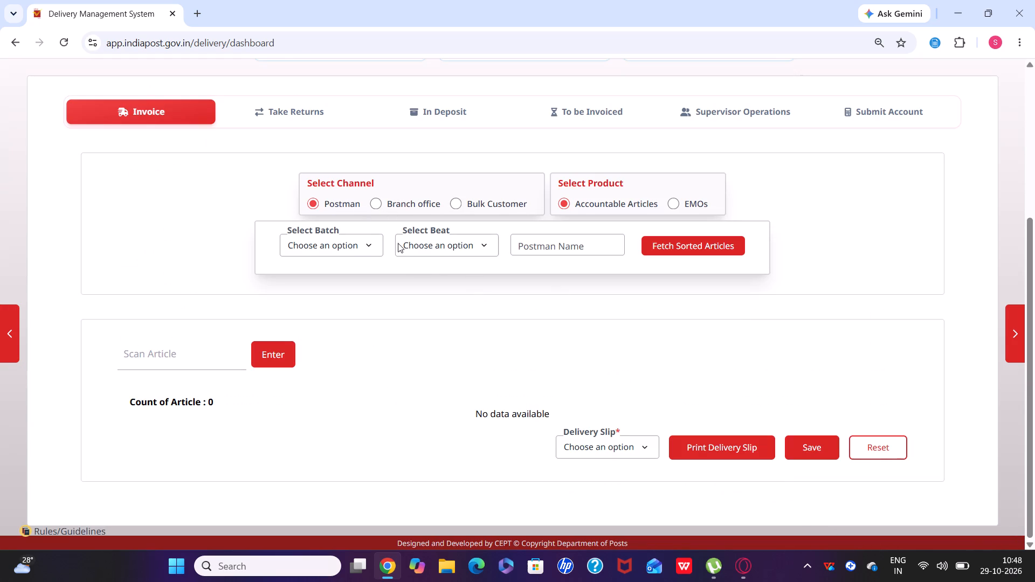
click(369, 204)
click(369, 199)
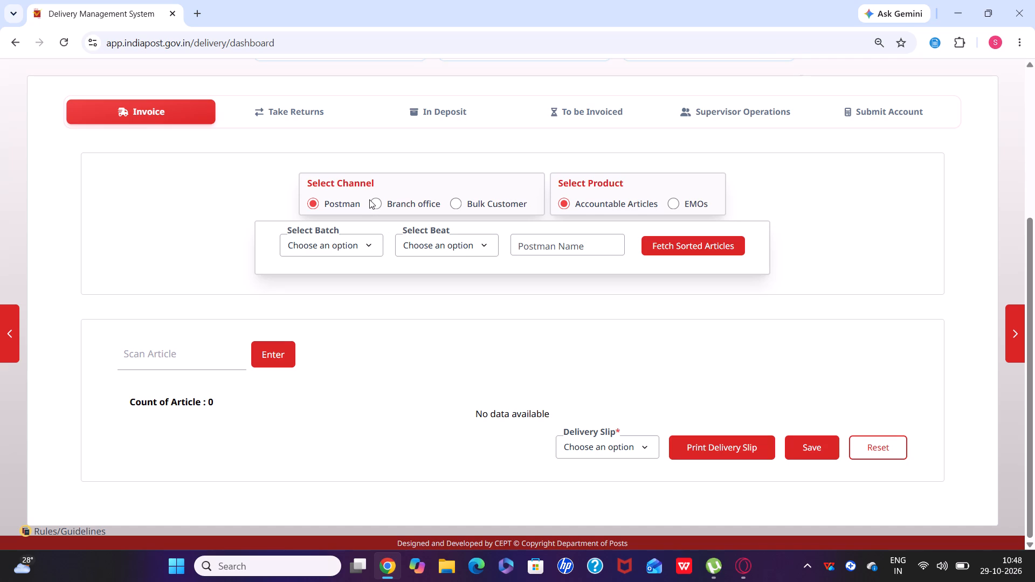
click(379, 205)
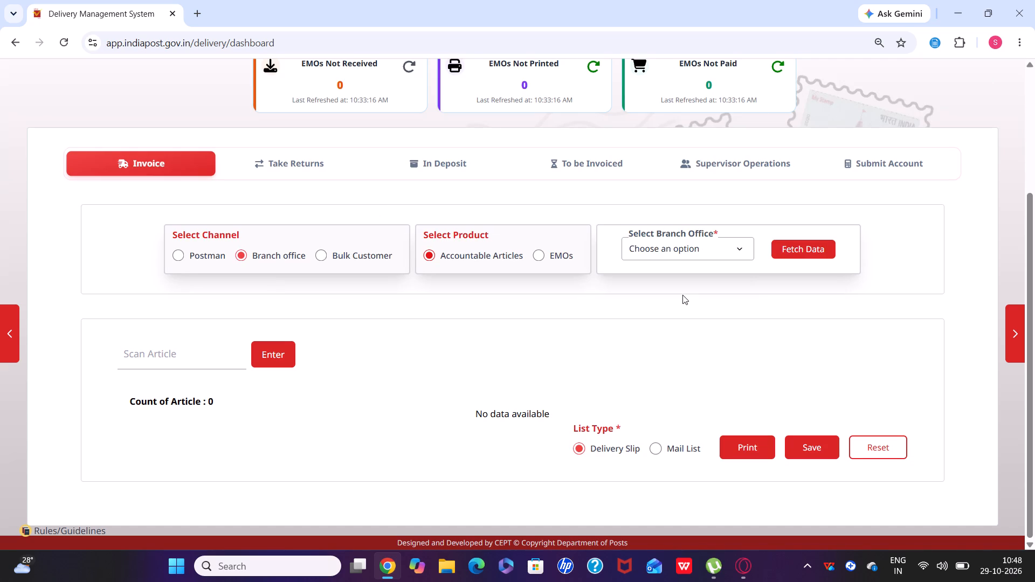
click(675, 254)
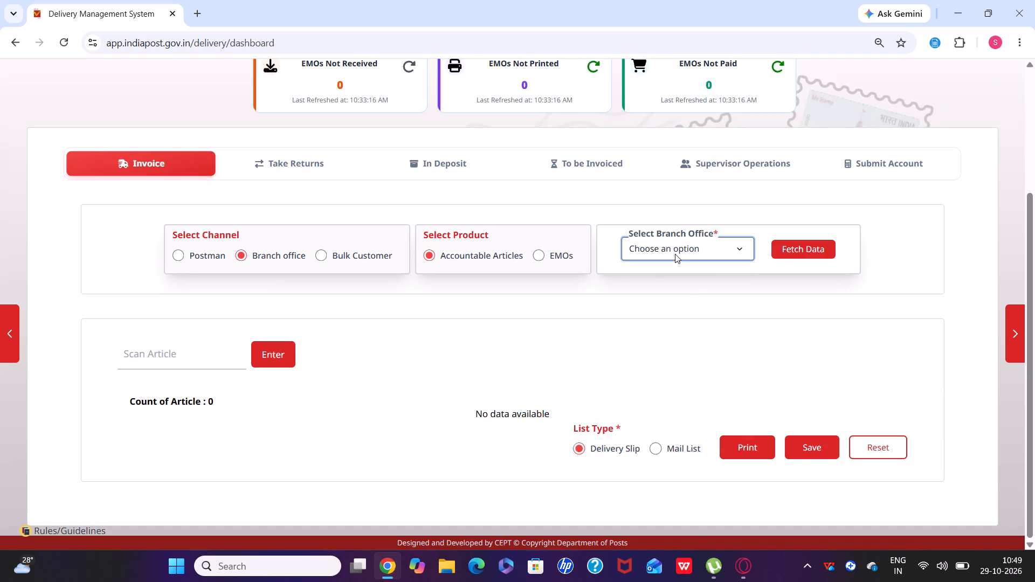
click(650, 422)
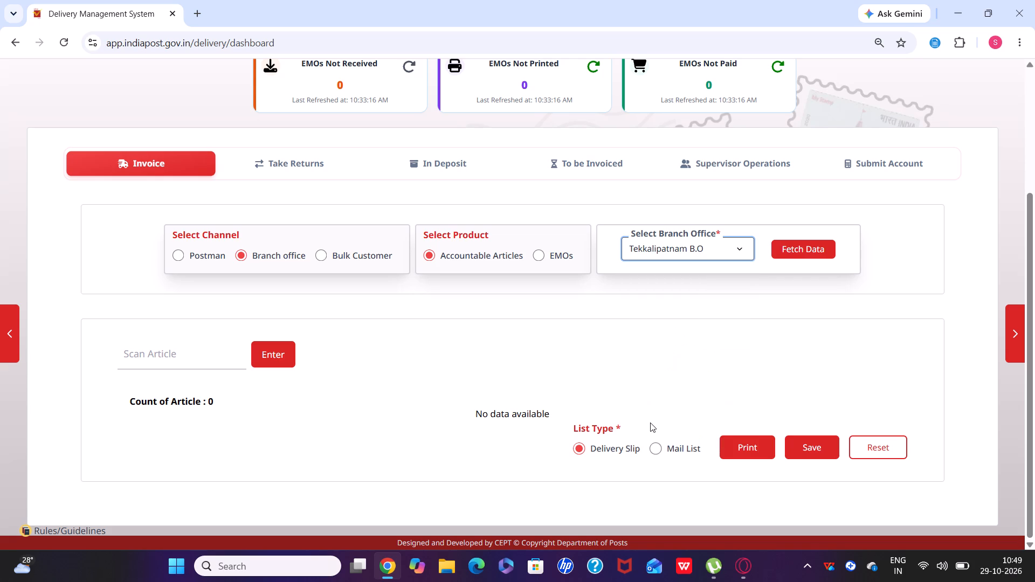
click(814, 258)
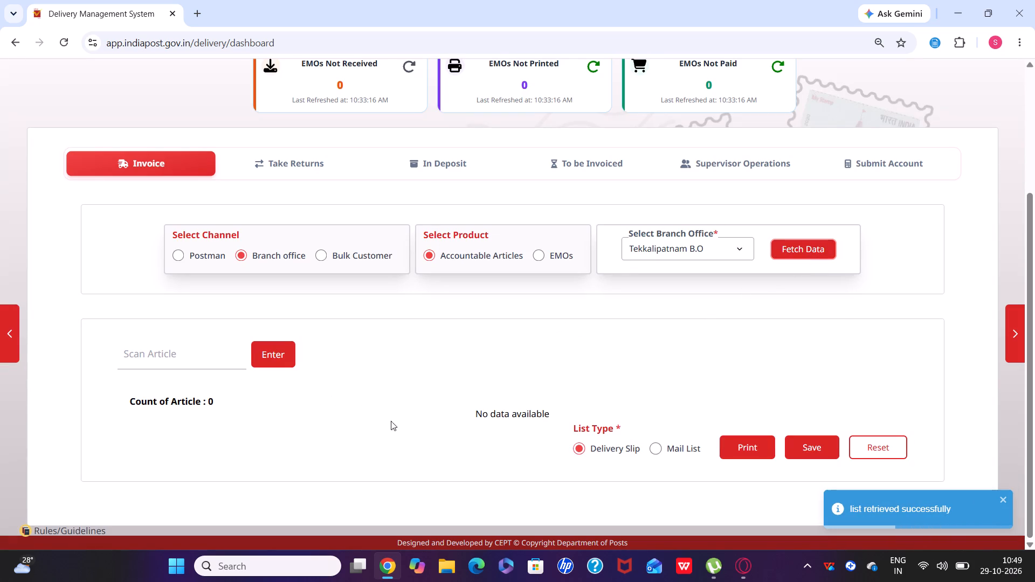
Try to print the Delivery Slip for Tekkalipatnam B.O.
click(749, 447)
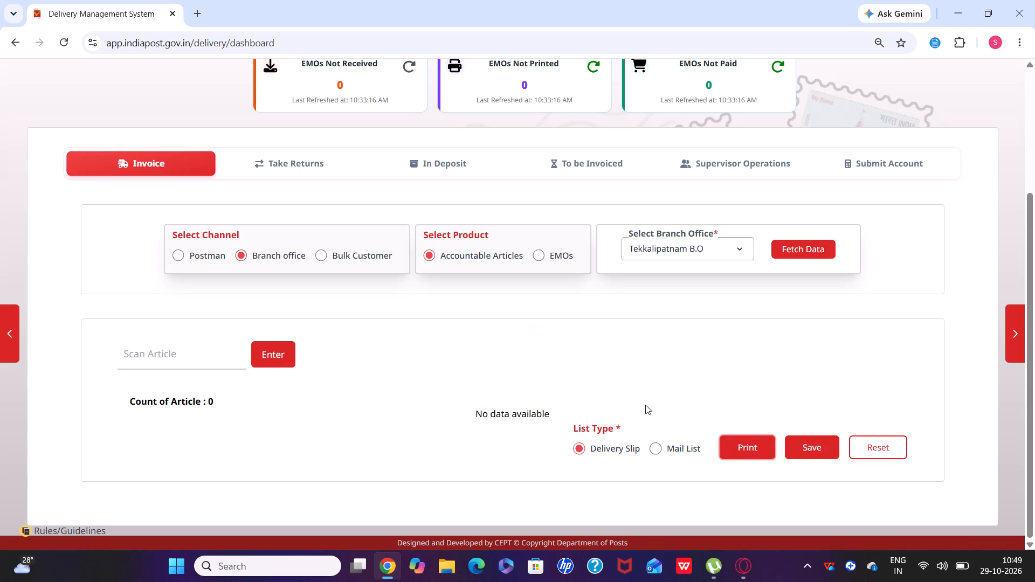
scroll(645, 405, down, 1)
click(193, 353)
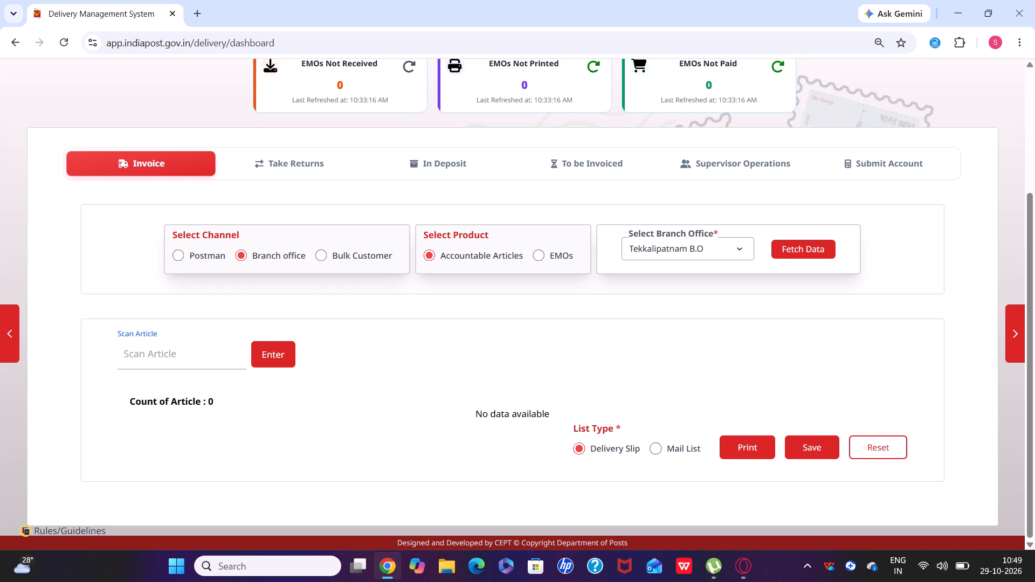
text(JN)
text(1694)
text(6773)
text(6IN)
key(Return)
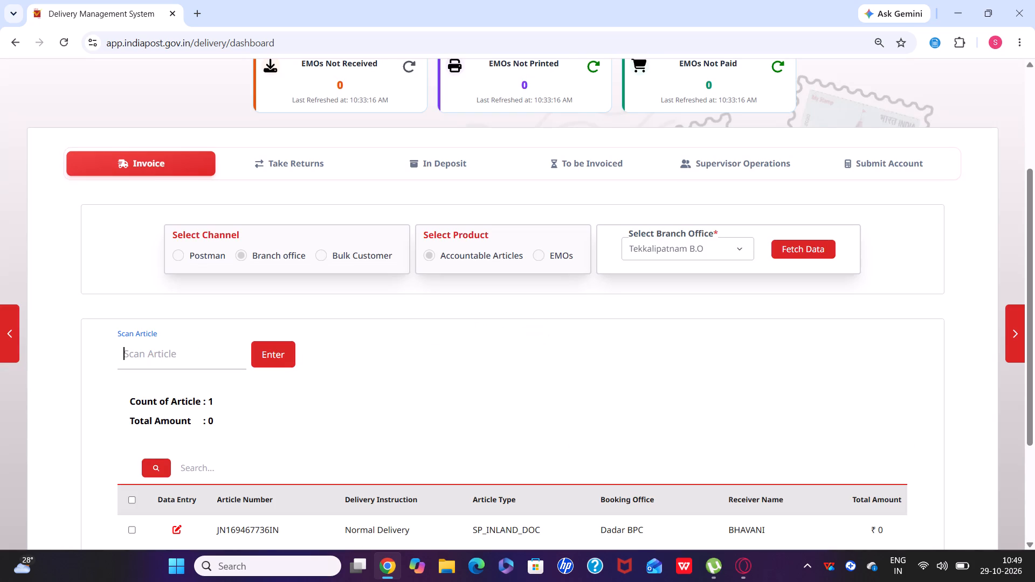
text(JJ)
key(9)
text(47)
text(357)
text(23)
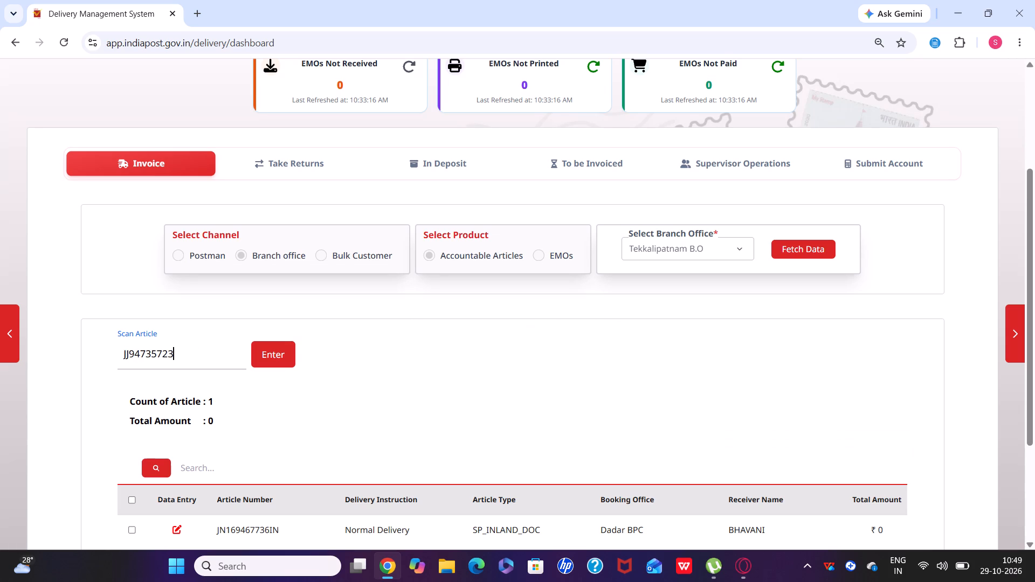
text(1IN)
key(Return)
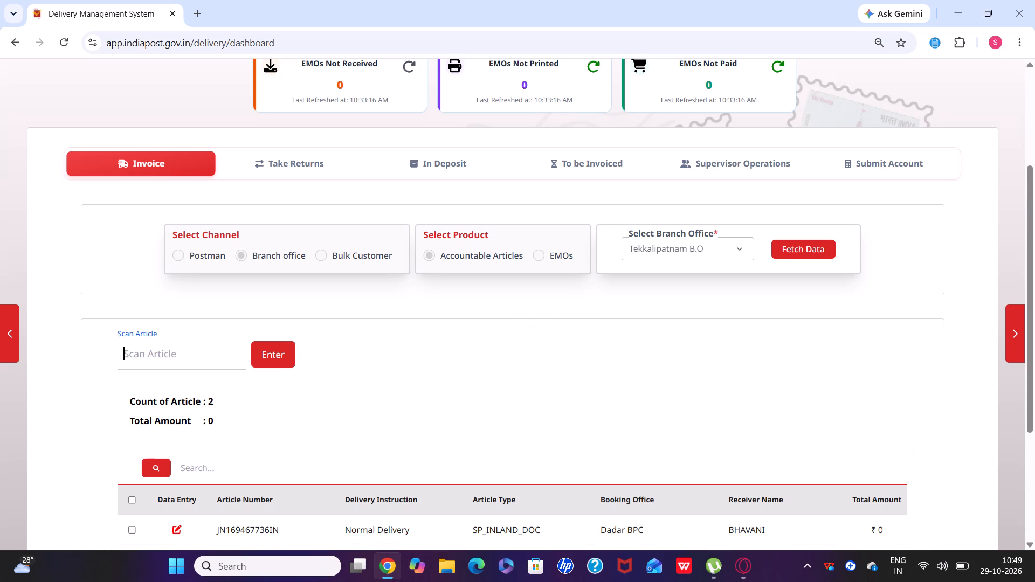
scroll(217, 354, down, 2)
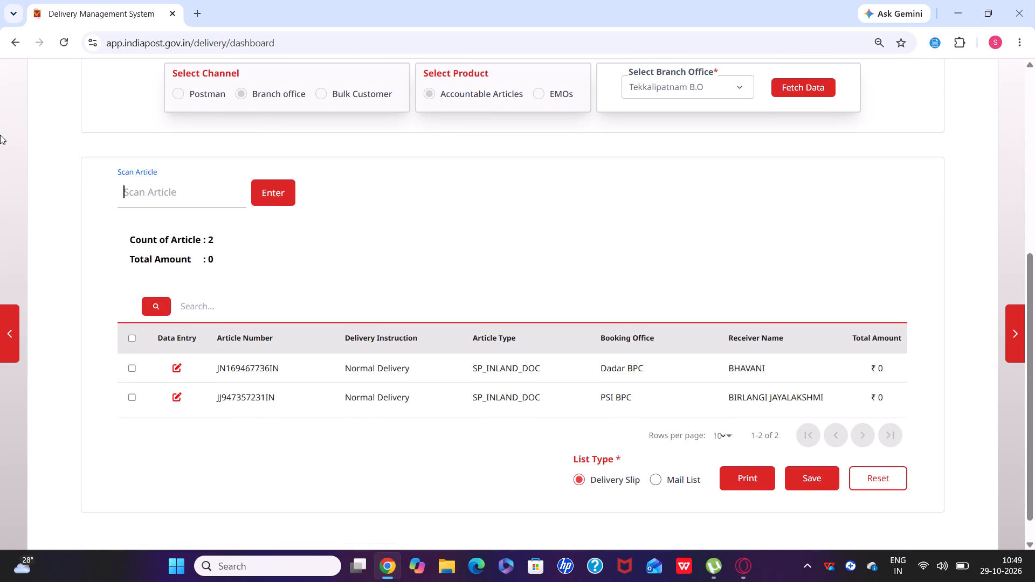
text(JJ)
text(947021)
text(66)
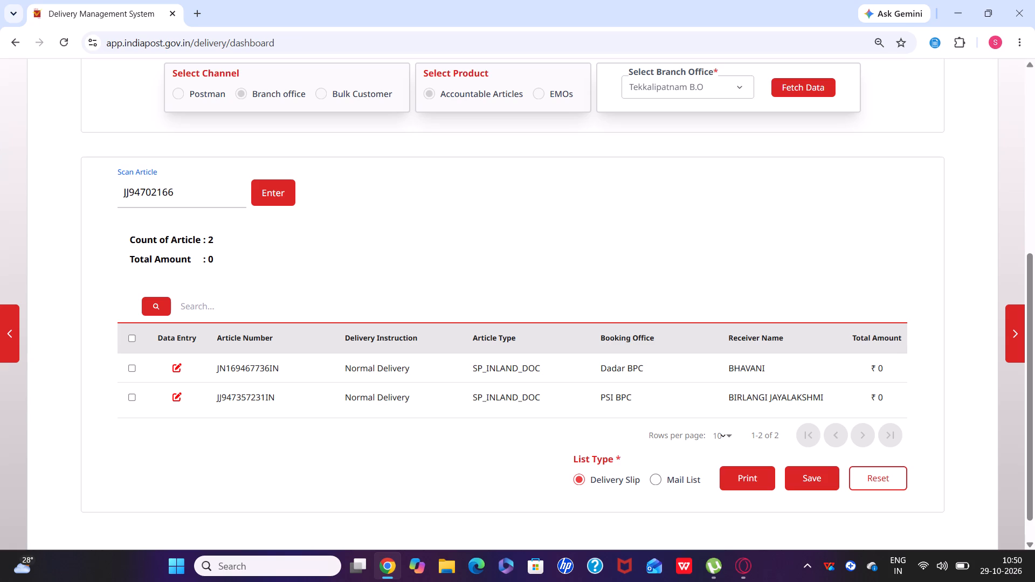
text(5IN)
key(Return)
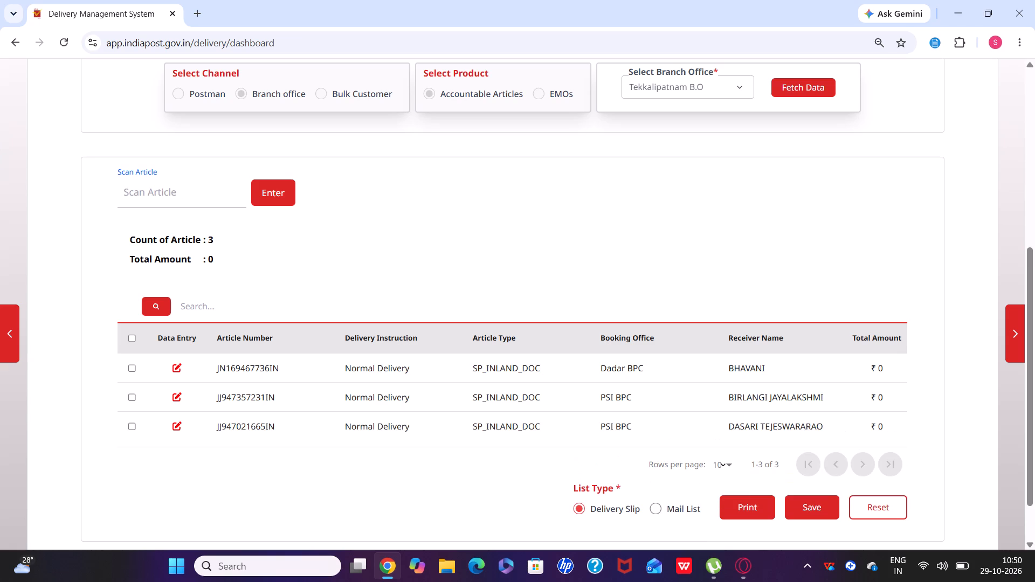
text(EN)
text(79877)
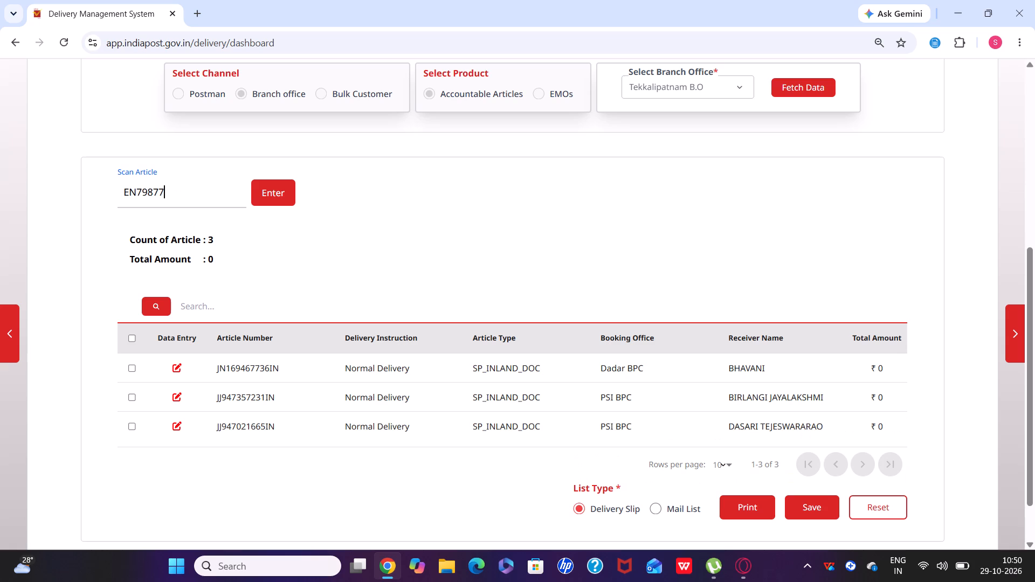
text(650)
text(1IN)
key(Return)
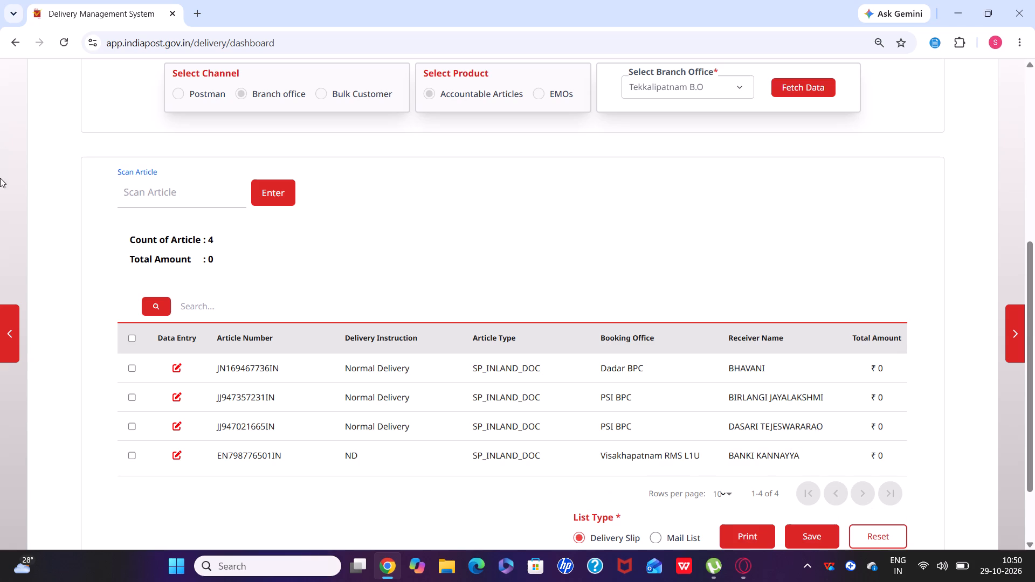
Save the Tekkalipatnam B.O invoice as a Delivery Slip list with the articles left unselected, and confirm the articles summary.
click(131, 338)
scroll(131, 338, down, 2)
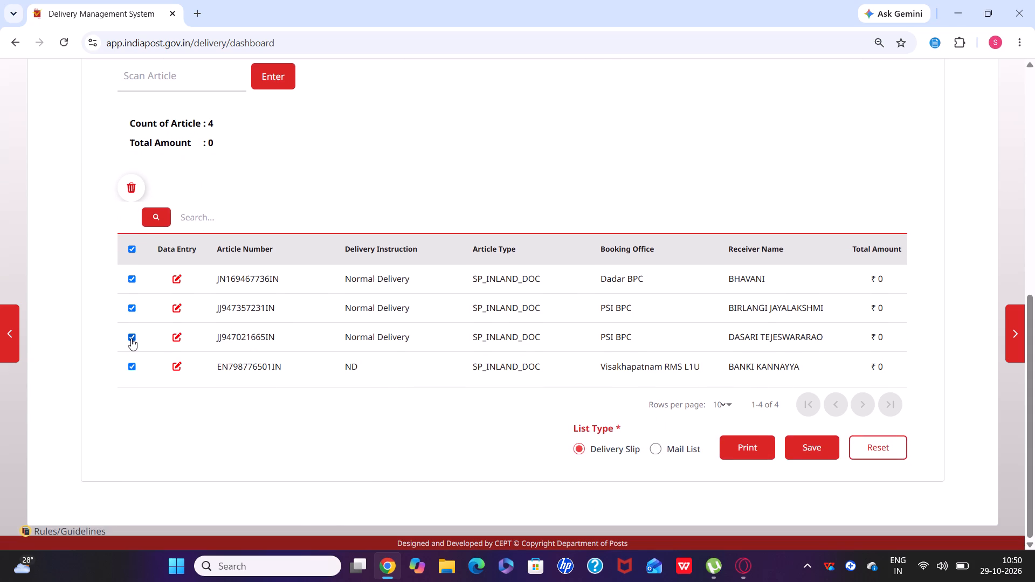
click(130, 252)
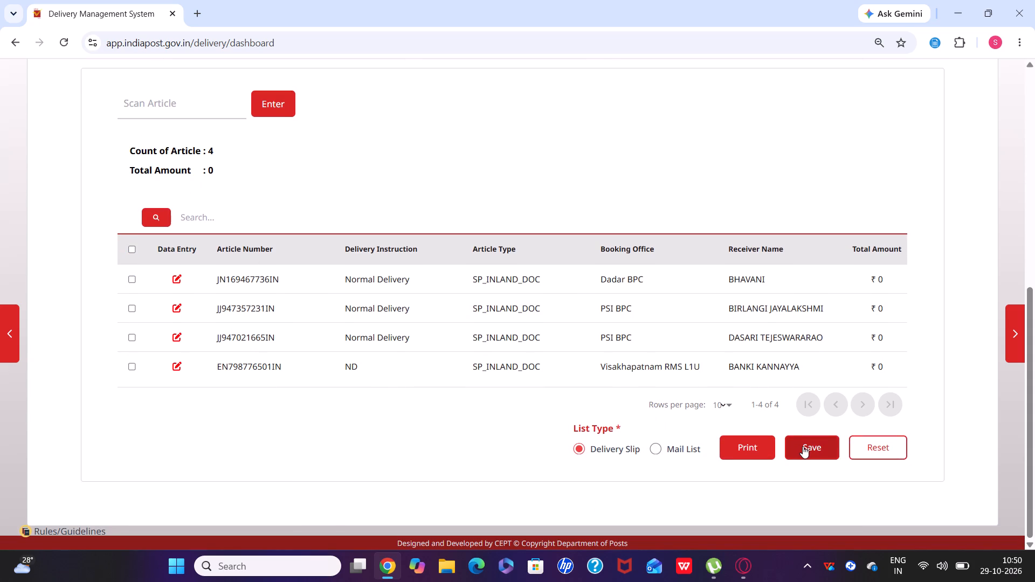
click(803, 446)
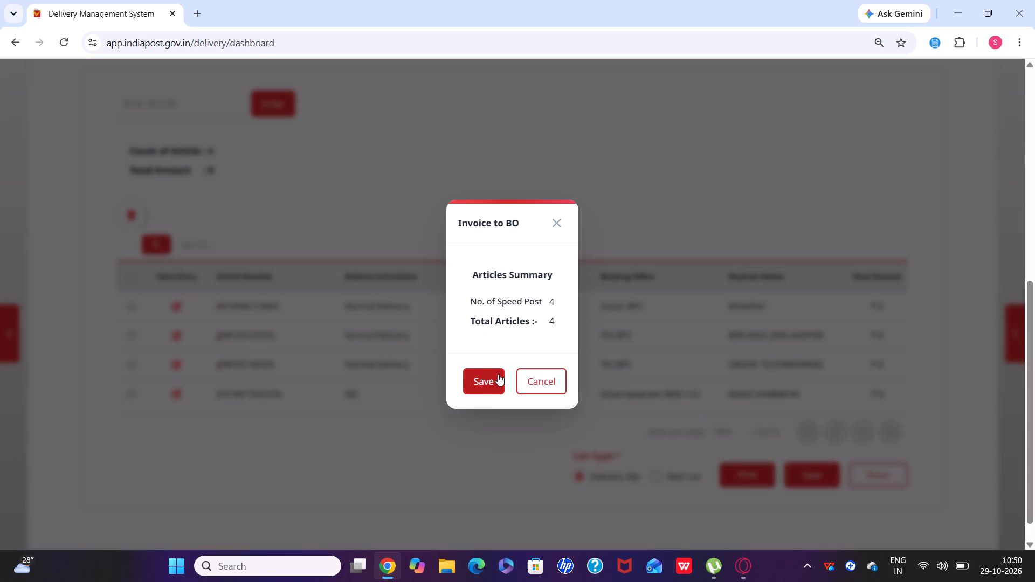
click(498, 373)
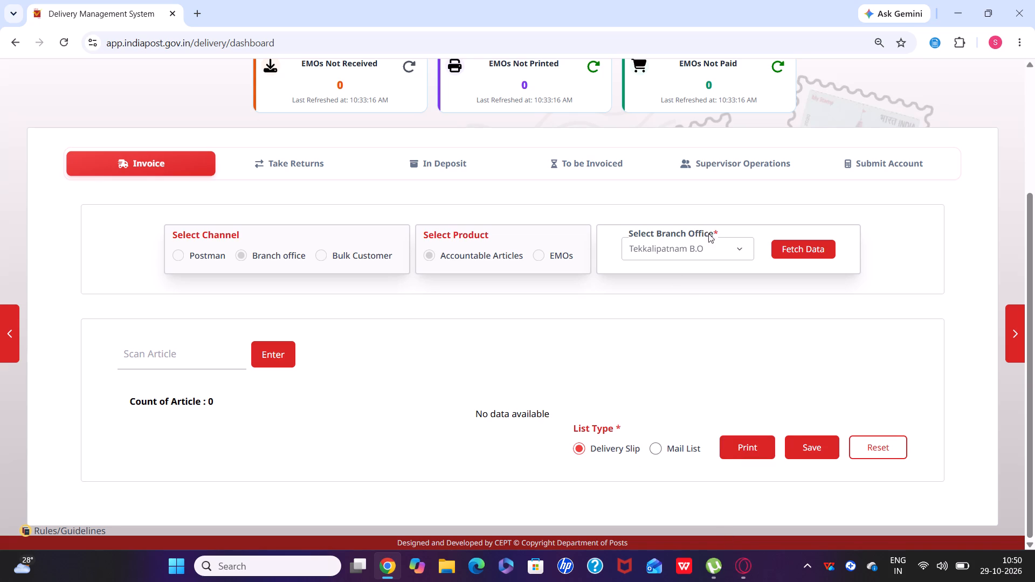
Reset the invoice form, switch the channel to Branch office and fetch the data for Parasurampuram BO.
click(865, 457)
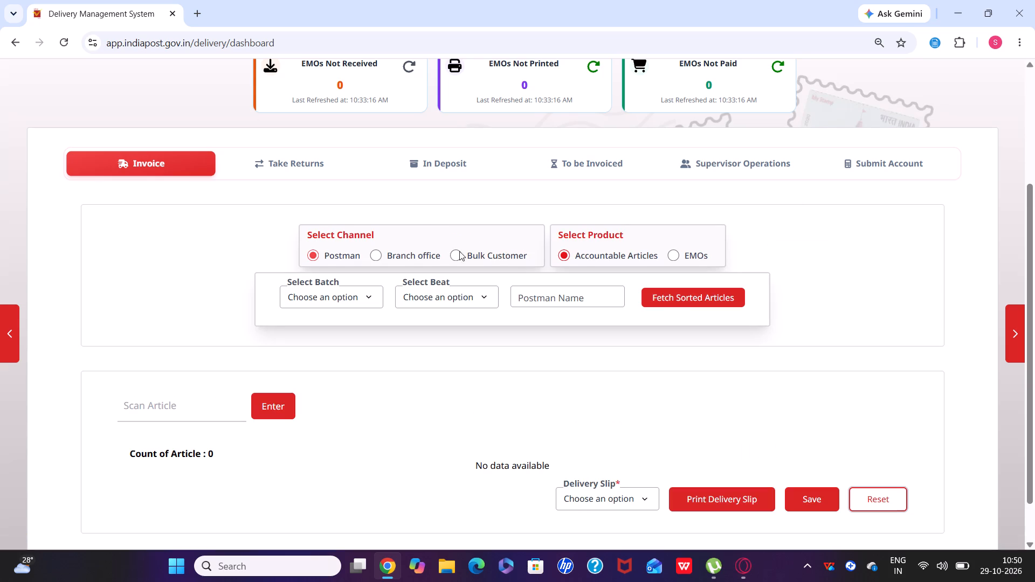
click(380, 254)
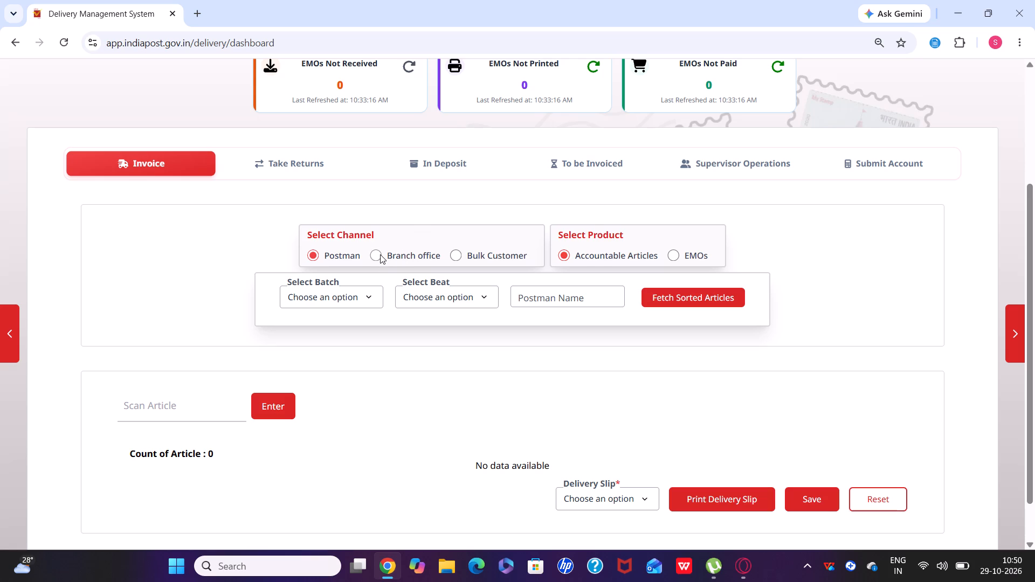
click(658, 252)
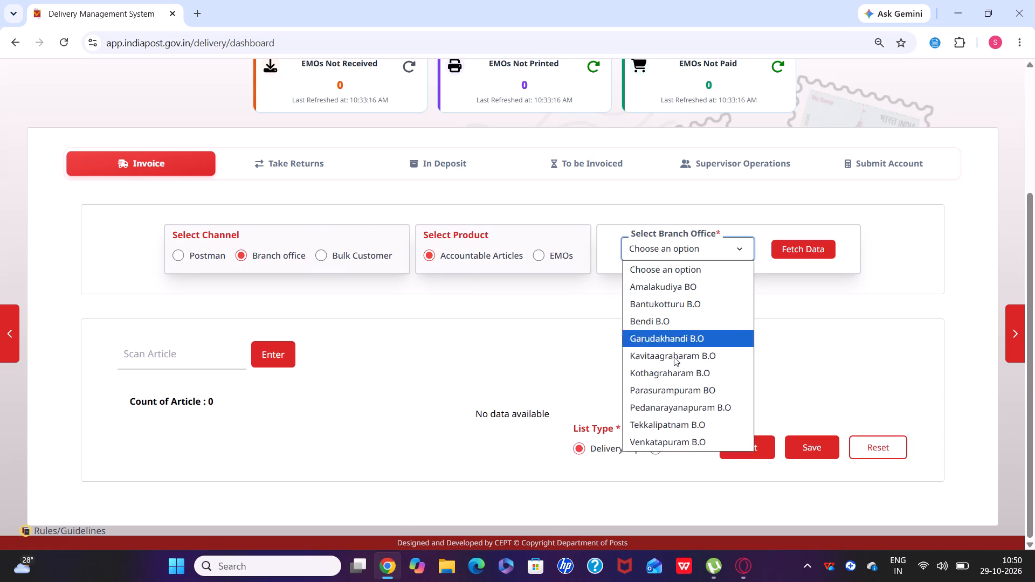
click(682, 394)
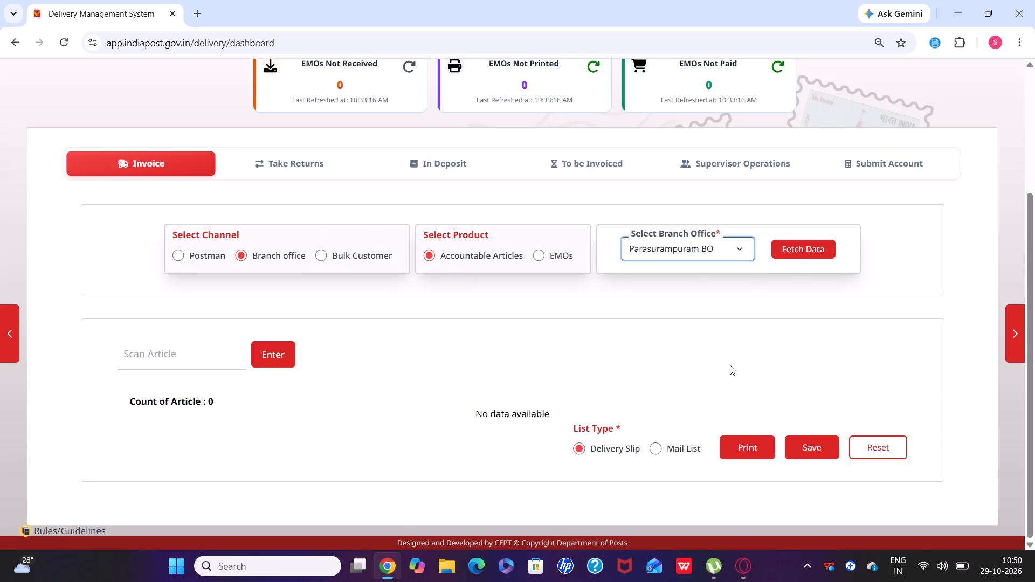
click(792, 243)
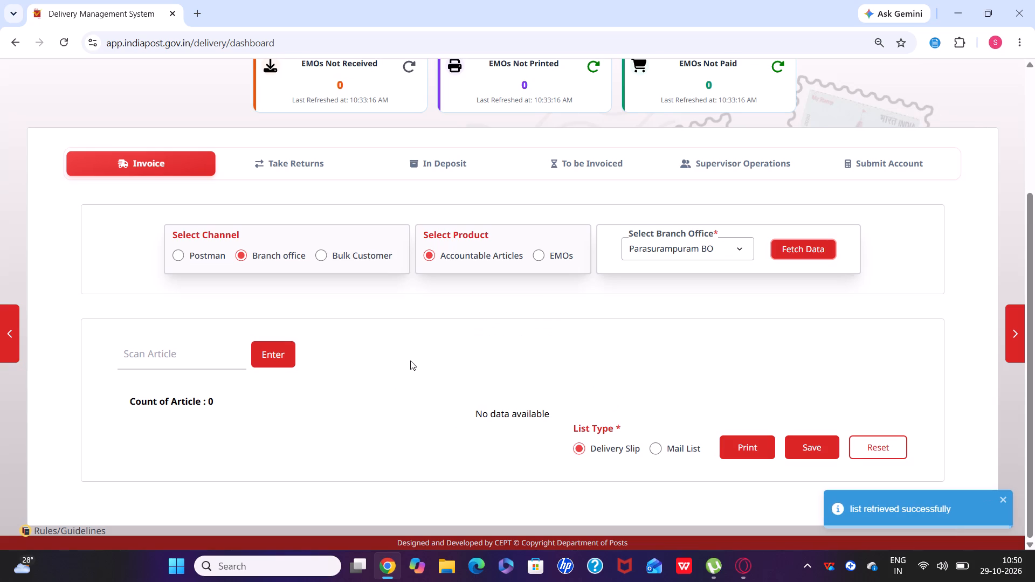
click(201, 354)
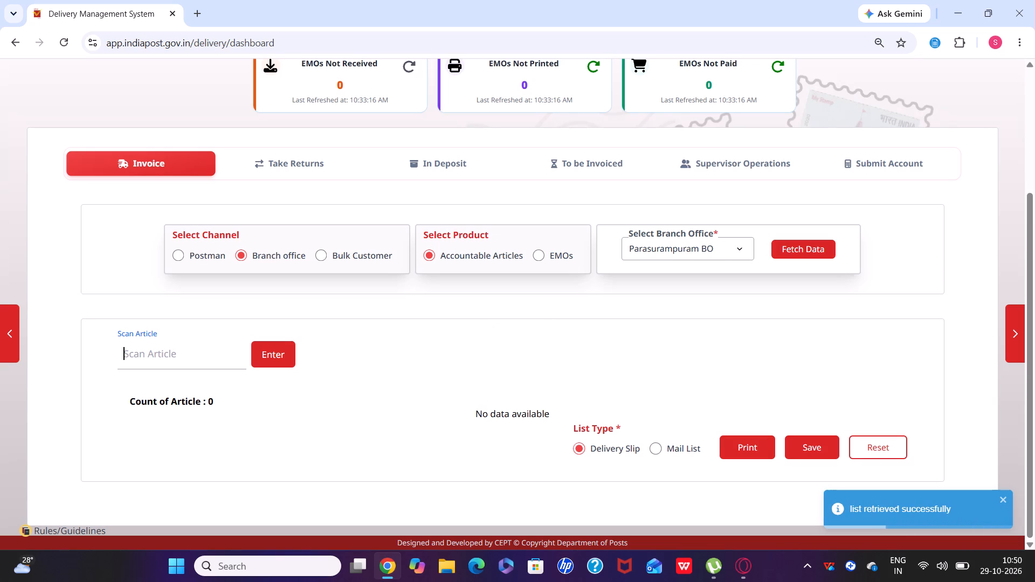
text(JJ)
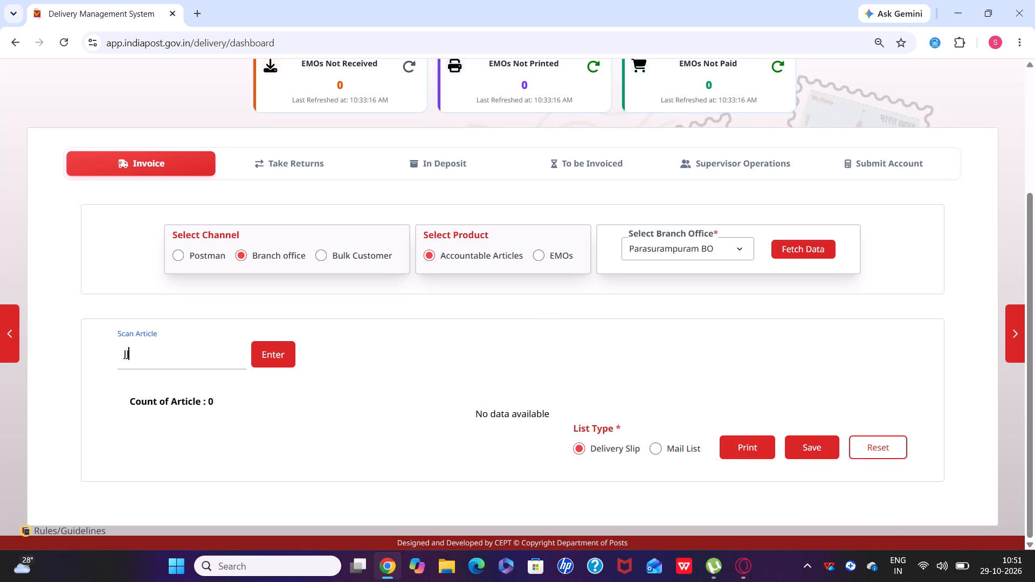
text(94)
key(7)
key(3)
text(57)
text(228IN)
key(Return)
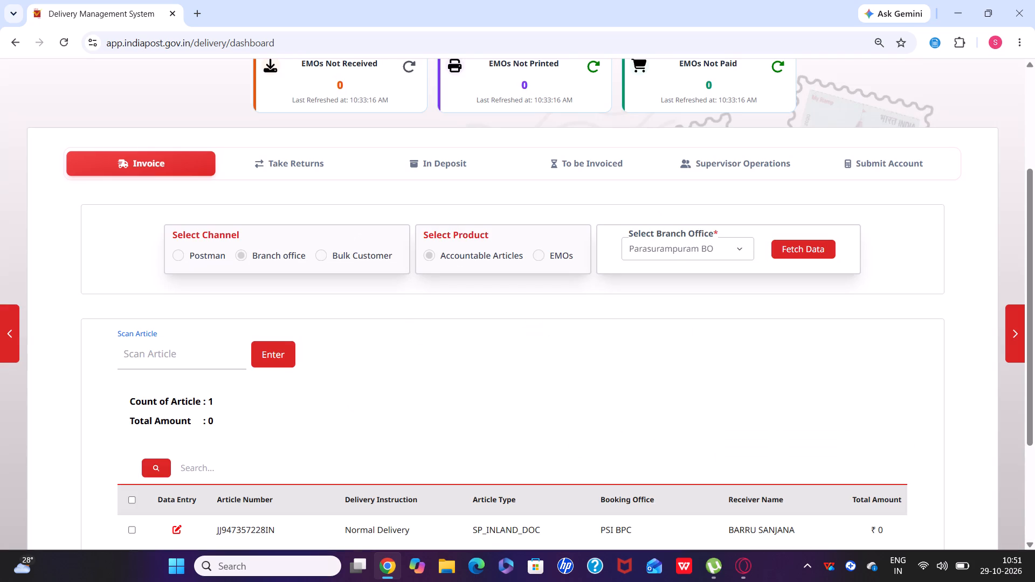
Select all articles in the Parasurampuram BO invoice, save it as a Delivery Slip list and confirm the articles summary.
scroll(201, 354, down, 1)
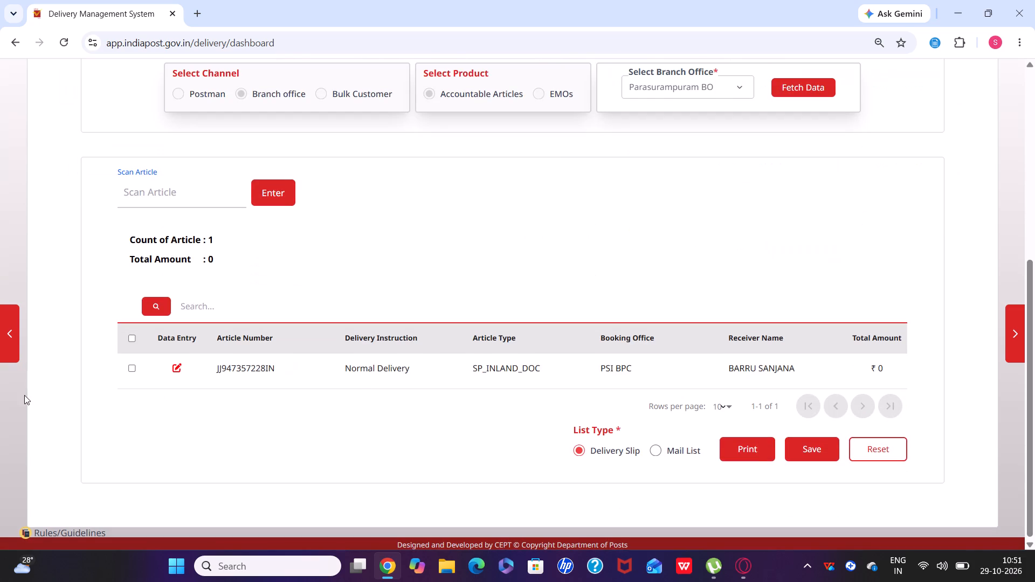
click(127, 336)
click(130, 337)
click(797, 474)
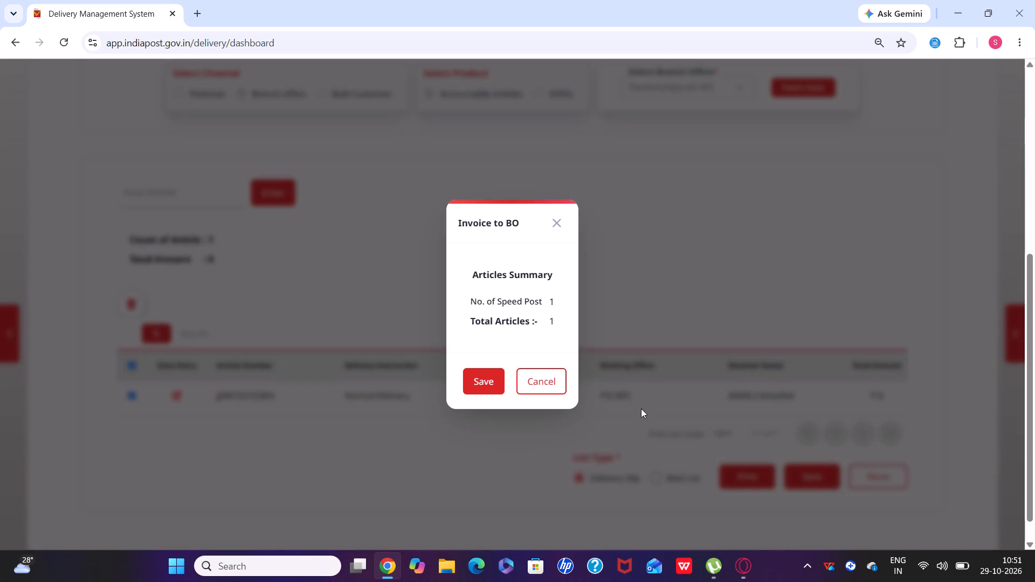
click(496, 378)
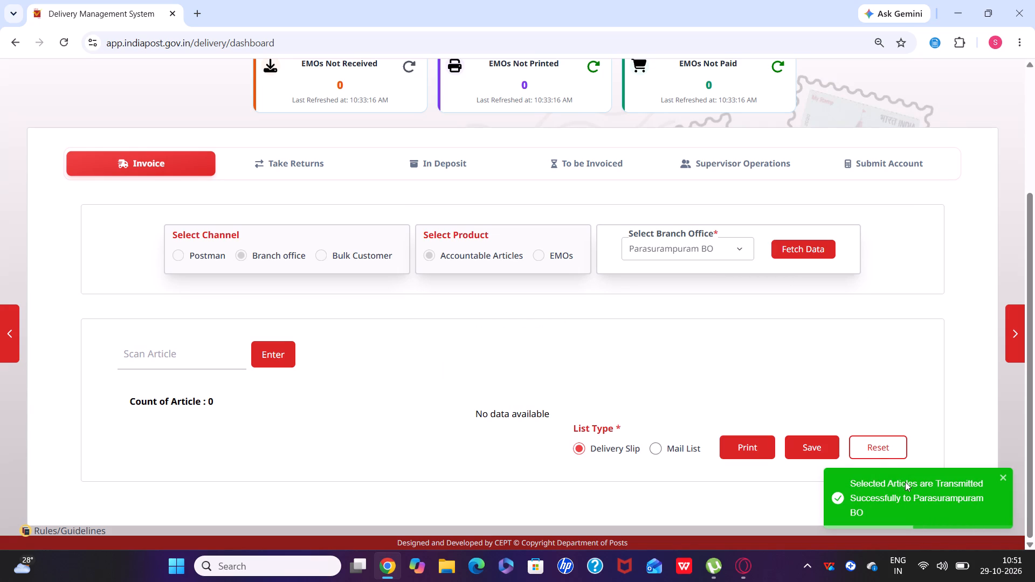
Reset the invoice form, switch the channel to Branch office with list type Mail List, and fetch the data for Venkatapuram B.O.
click(883, 450)
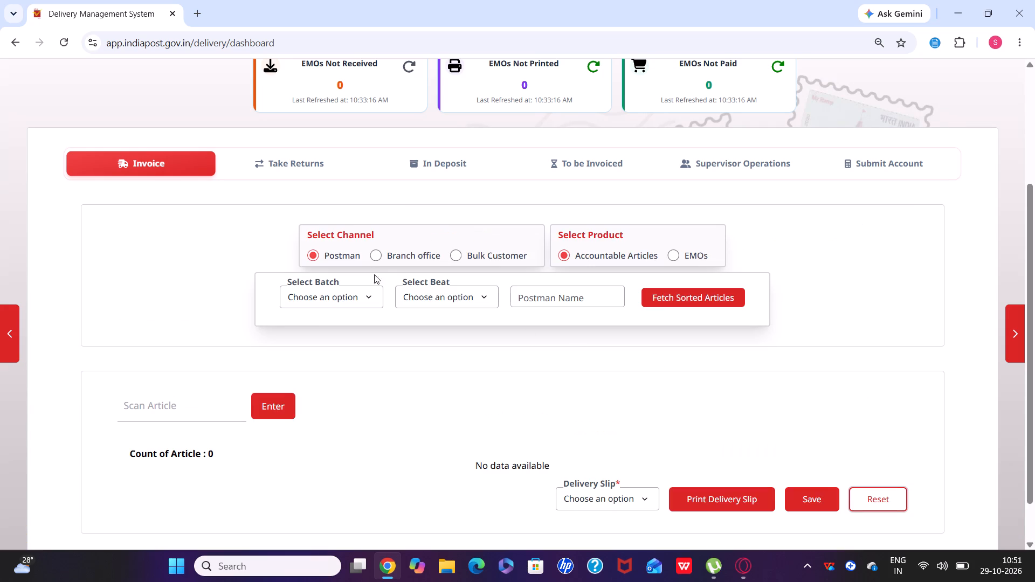
click(373, 258)
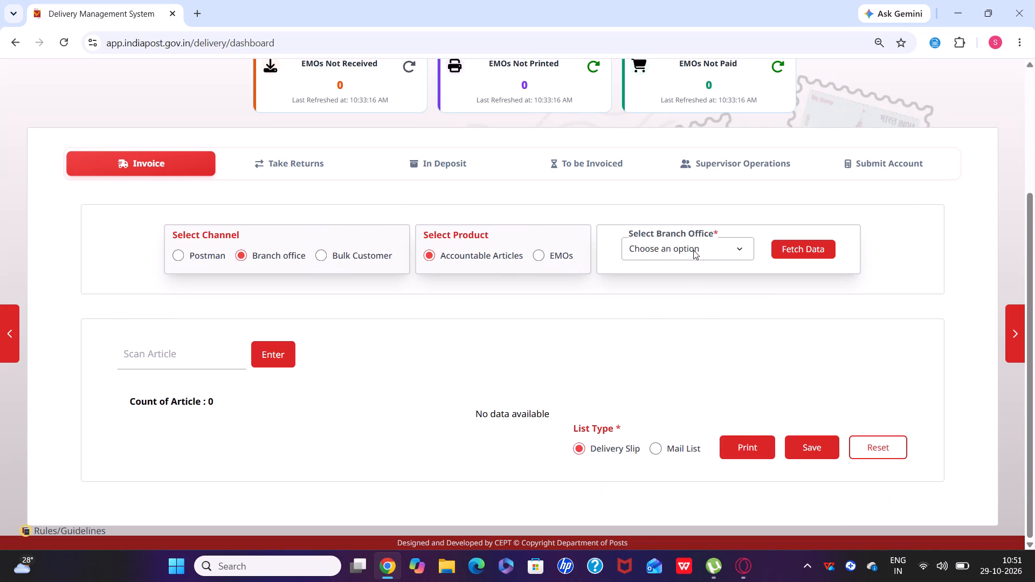
click(693, 250)
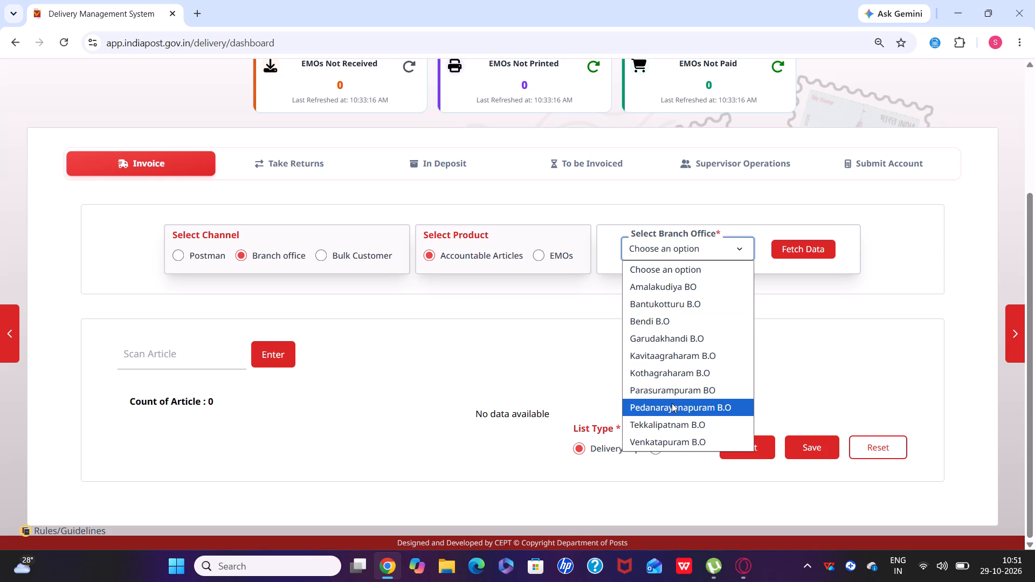
click(659, 453)
drag(715, 252, 701, 299)
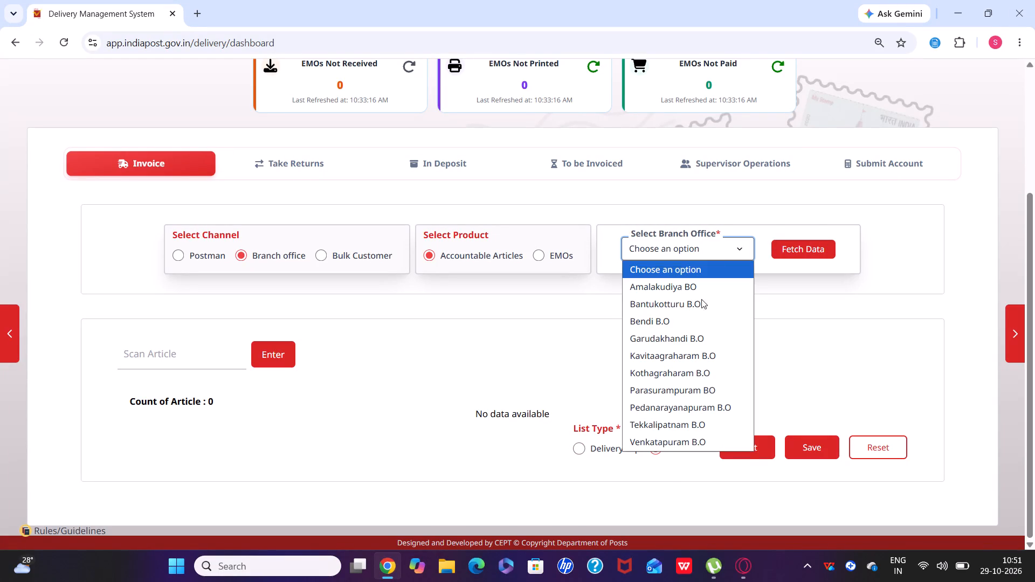
drag(701, 299, 658, 438)
click(658, 438)
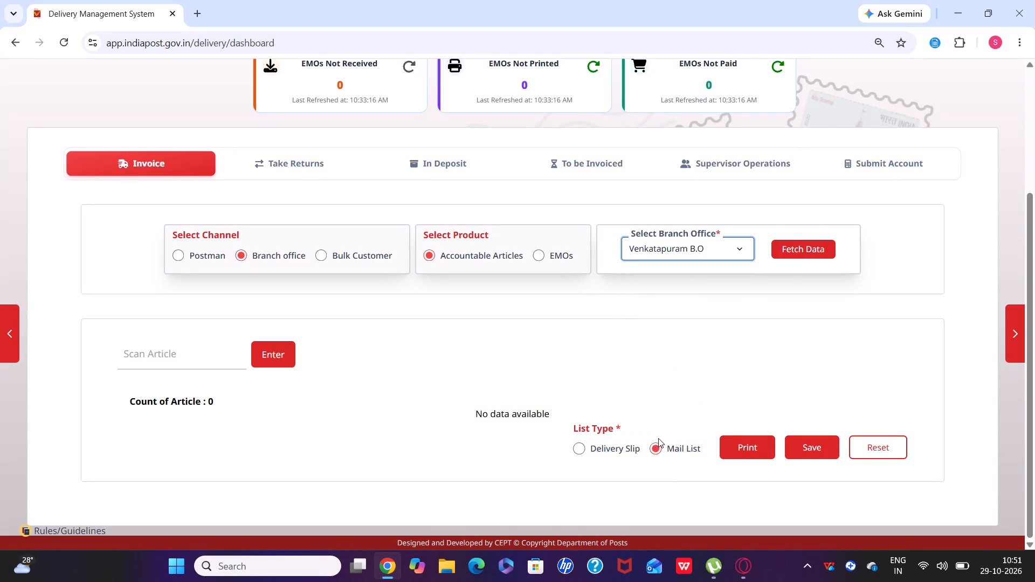
click(789, 242)
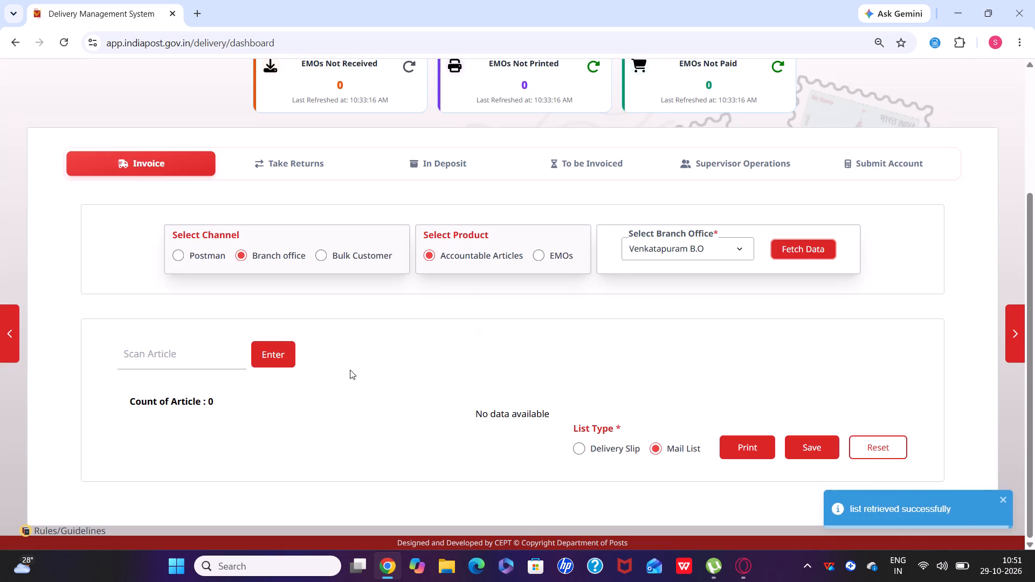
click(176, 358)
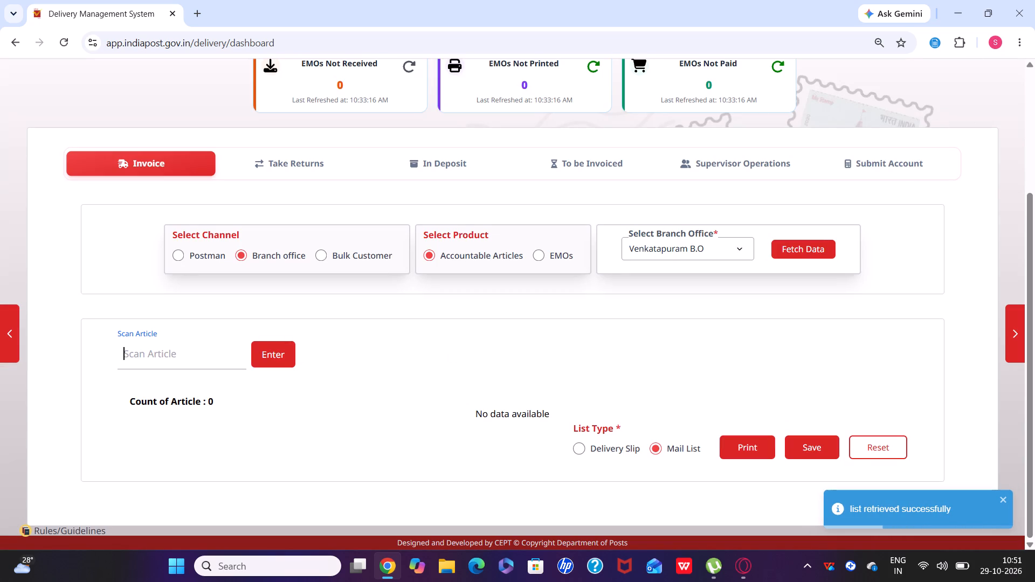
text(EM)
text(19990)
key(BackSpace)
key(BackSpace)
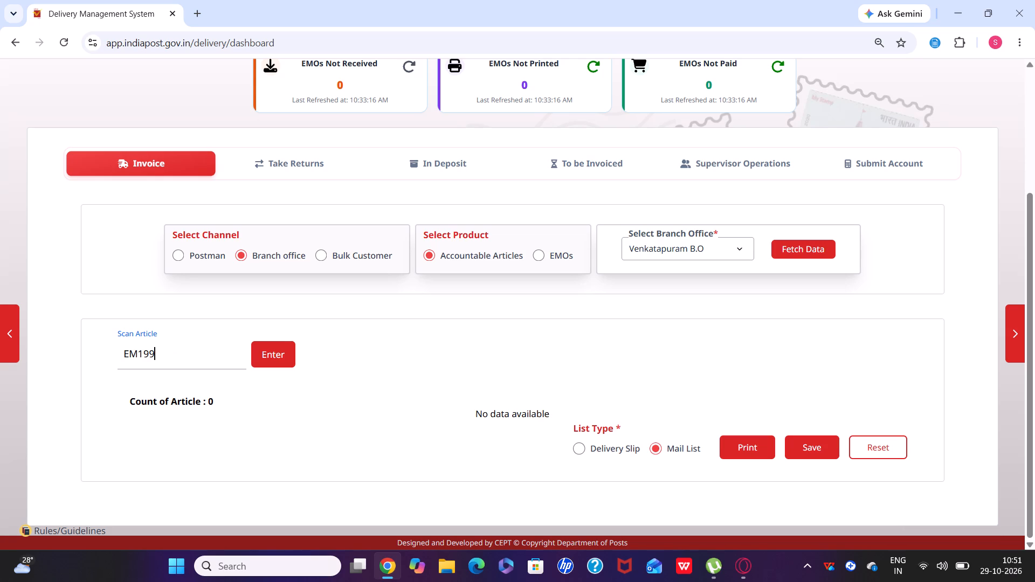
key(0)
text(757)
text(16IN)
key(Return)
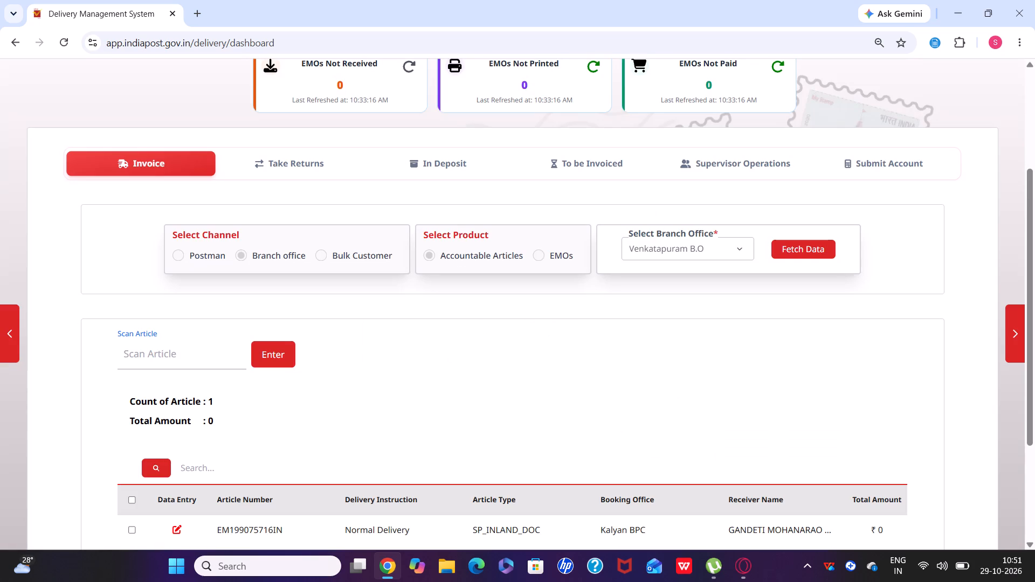
Select all articles in the Venkatapuram B.O invoice, save it as a Mail List and confirm the articles summary.
scroll(176, 358, down, 2)
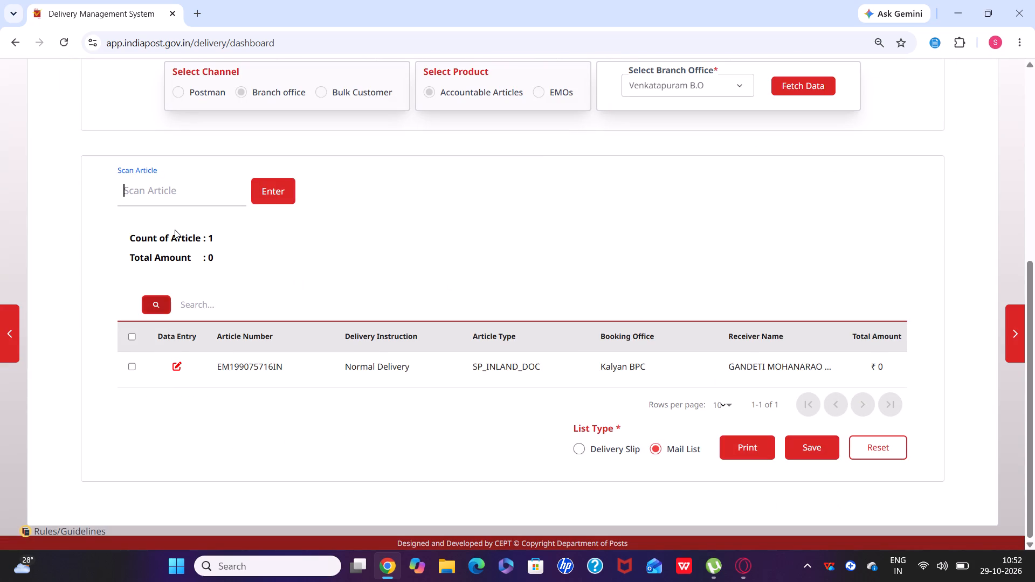
click(168, 185)
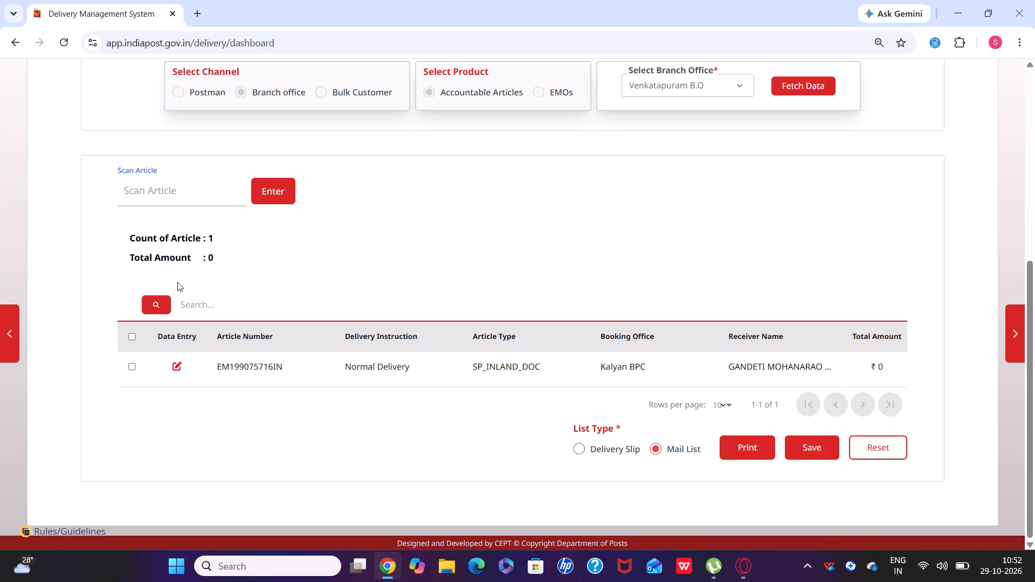
click(134, 340)
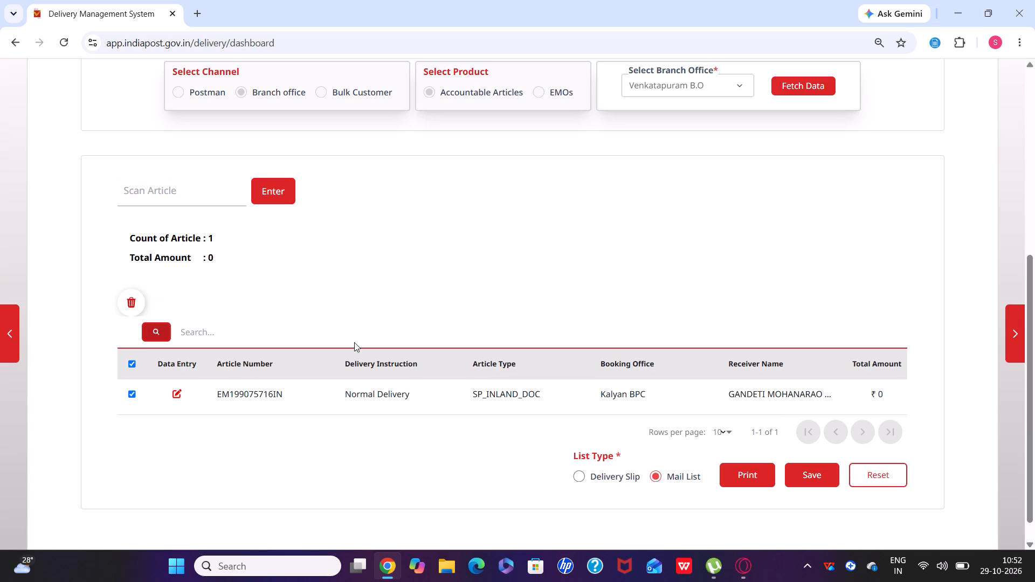
click(822, 483)
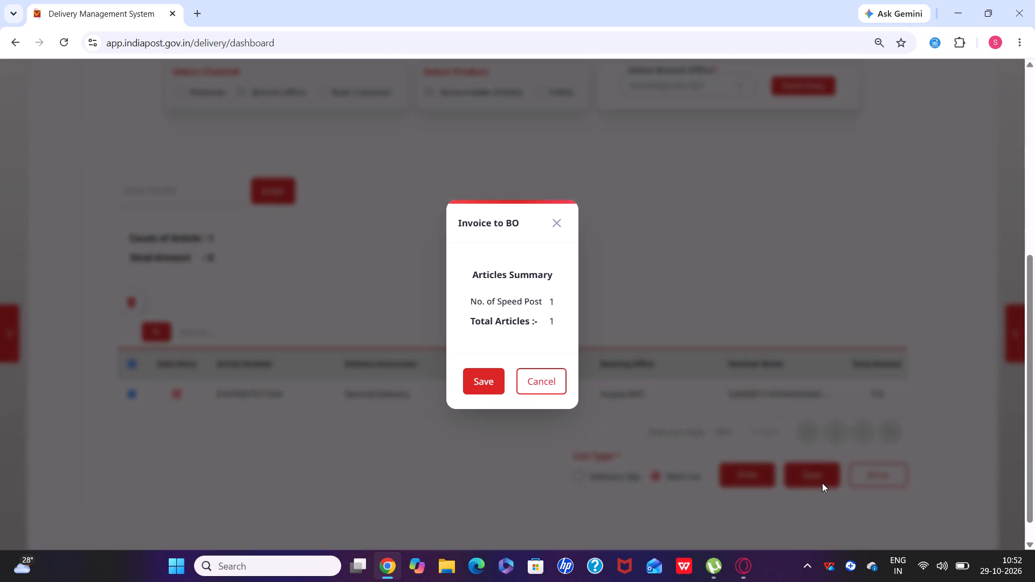
click(480, 387)
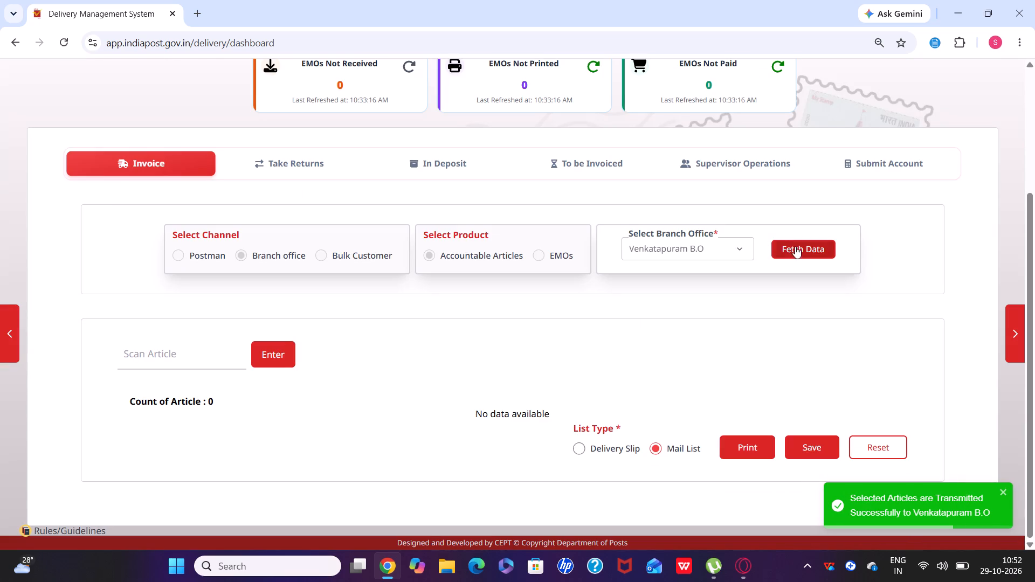
Reset the invoice form and fetch the sorted accountable articles for the Postman channel with BATCH_01 and BEAT_01.
click(892, 440)
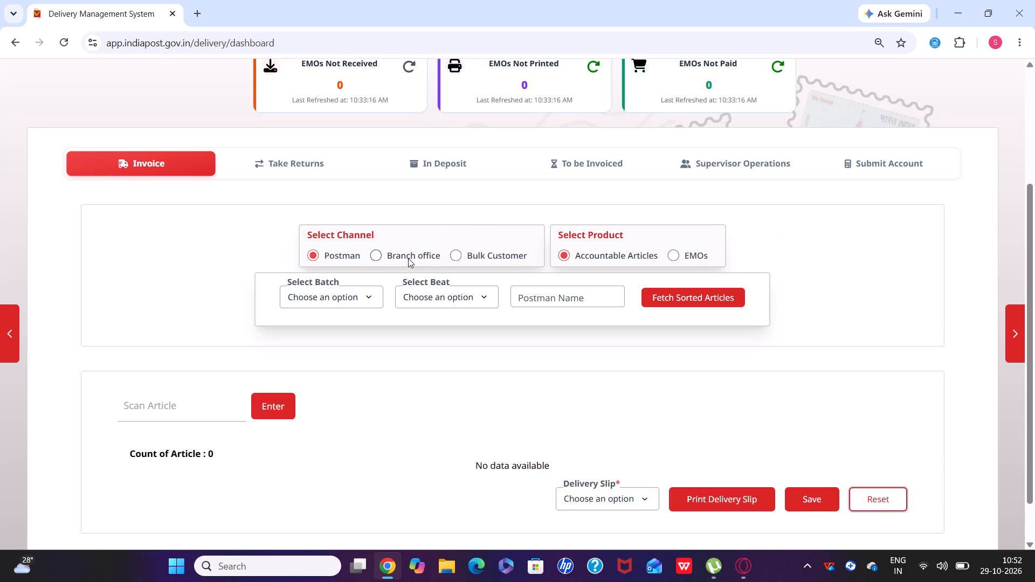
click(408, 258)
click(727, 253)
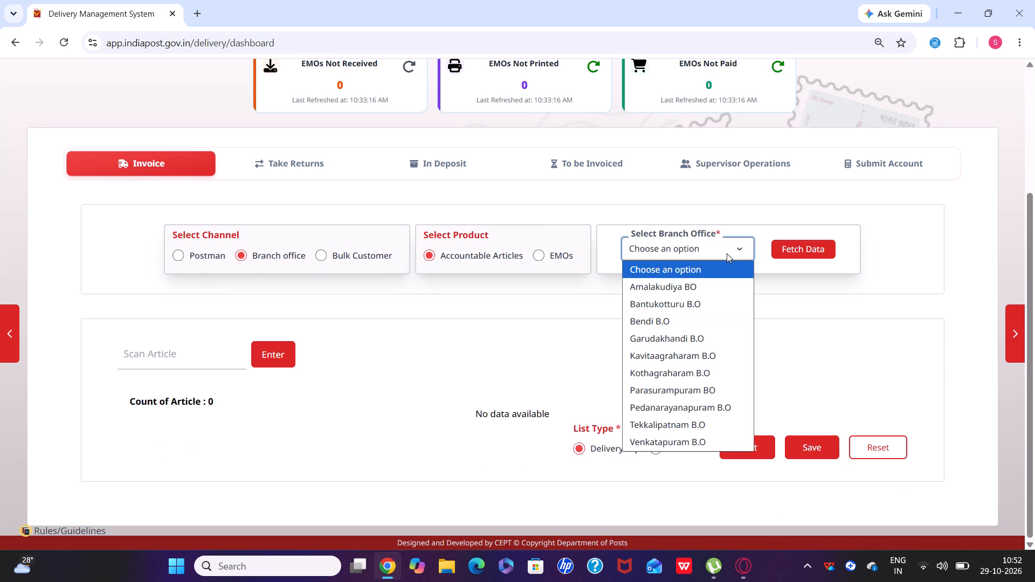
click(194, 257)
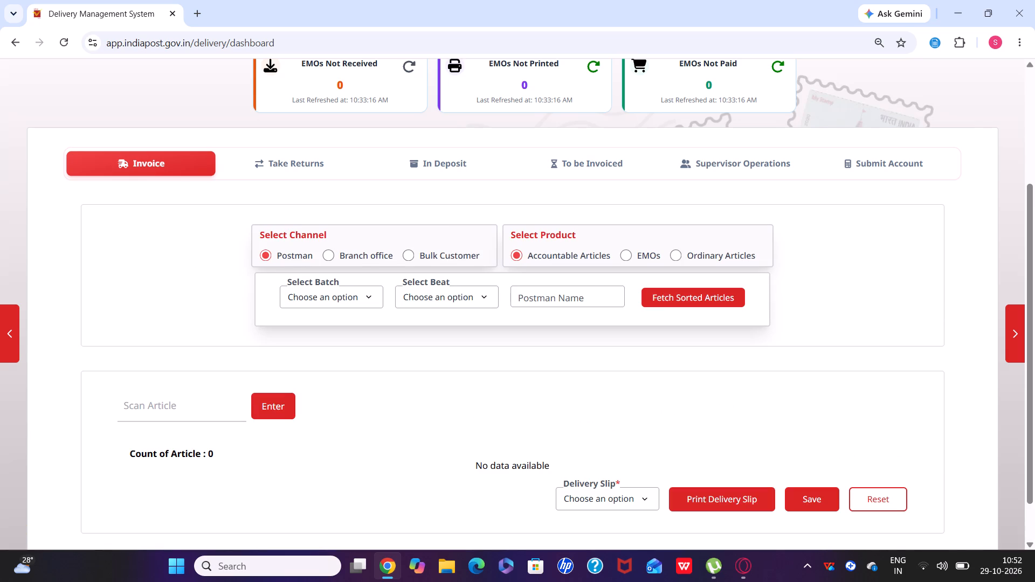
click(363, 295)
click(326, 348)
drag(344, 297, 329, 333)
click(329, 333)
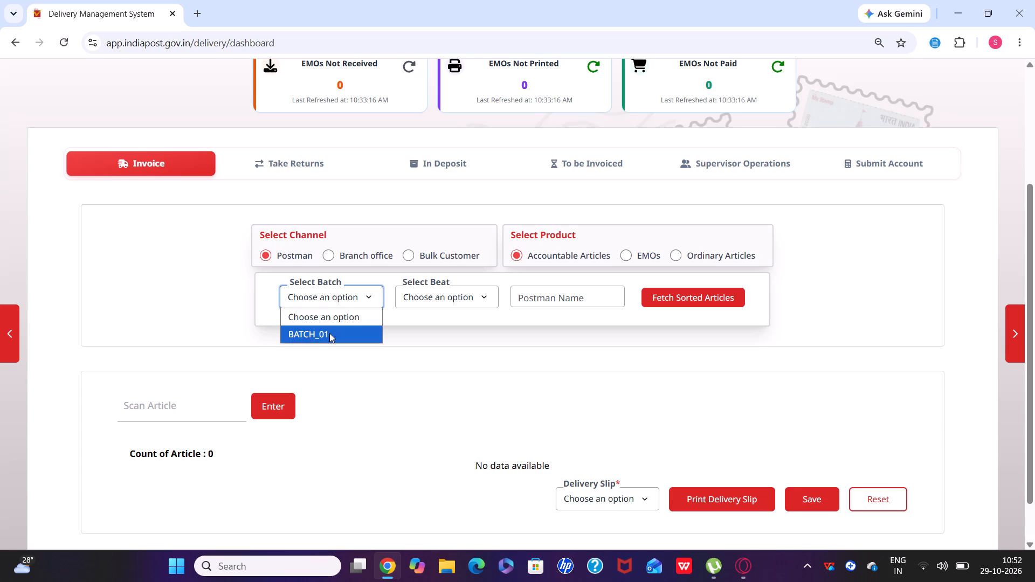
click(459, 294)
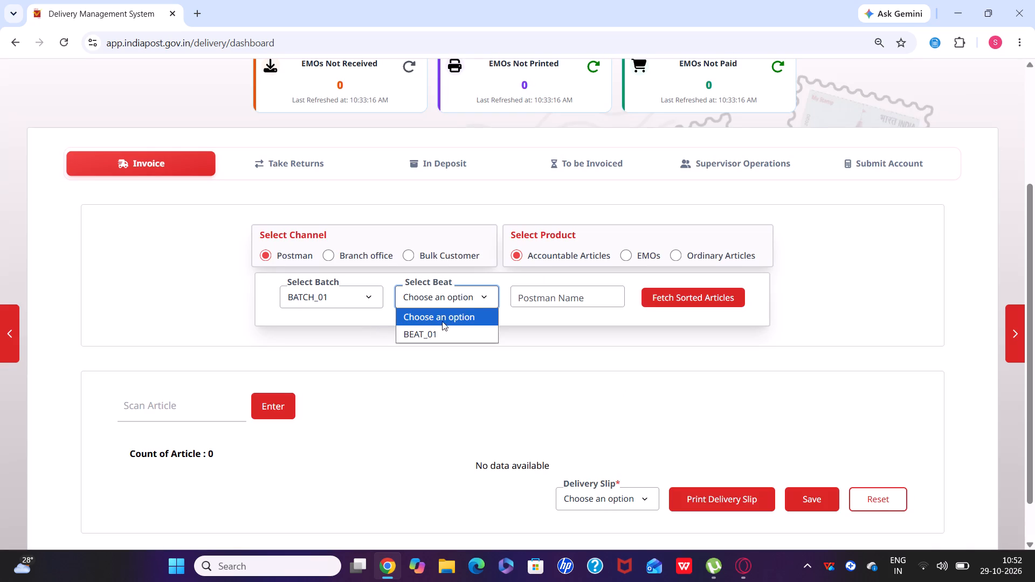
click(429, 332)
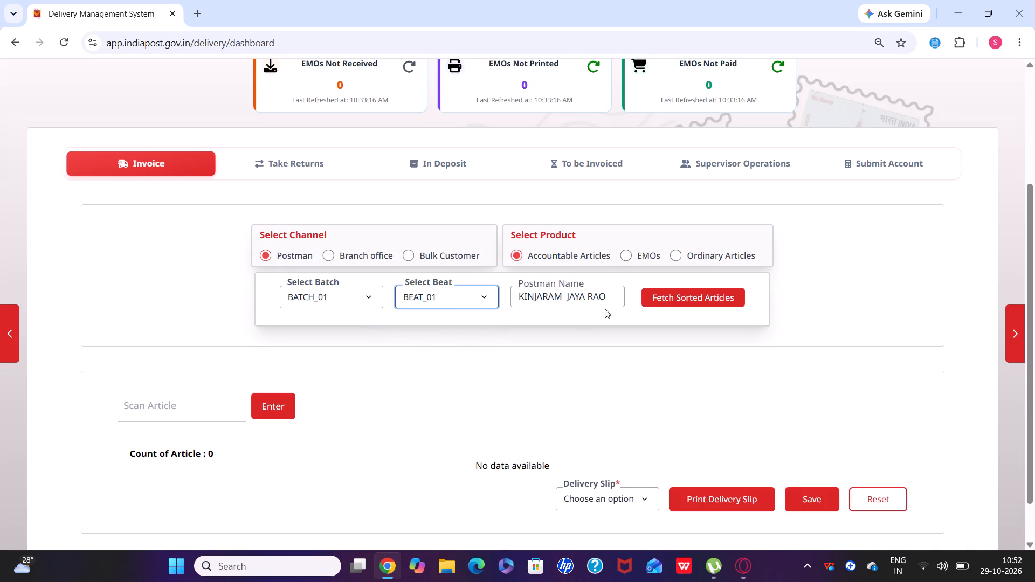
click(661, 296)
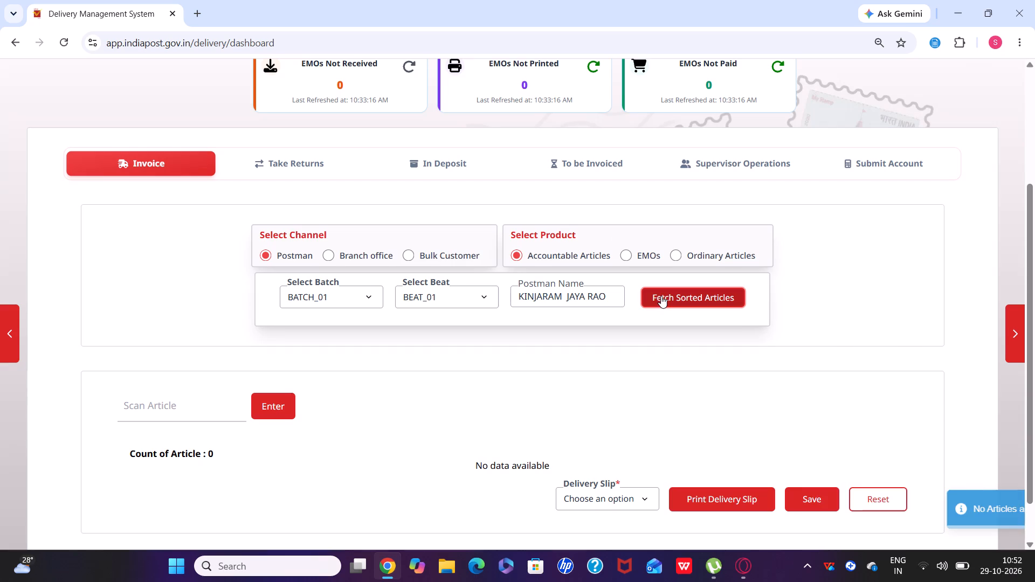
click(191, 414)
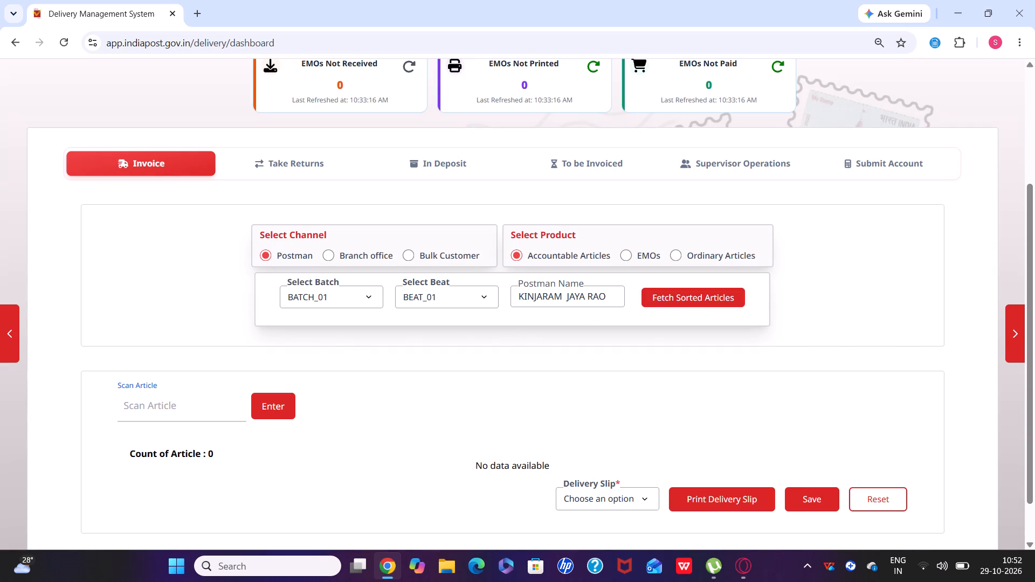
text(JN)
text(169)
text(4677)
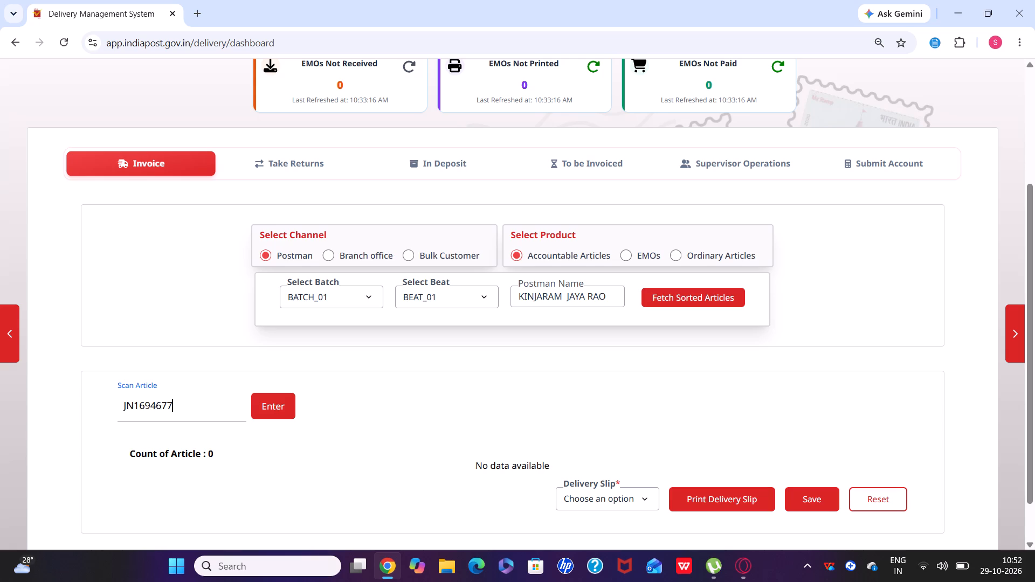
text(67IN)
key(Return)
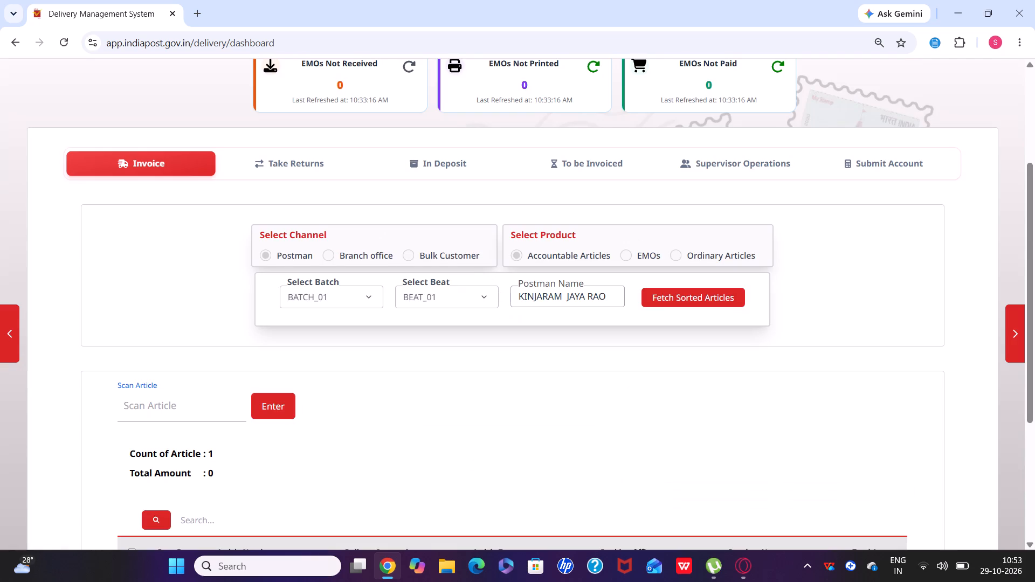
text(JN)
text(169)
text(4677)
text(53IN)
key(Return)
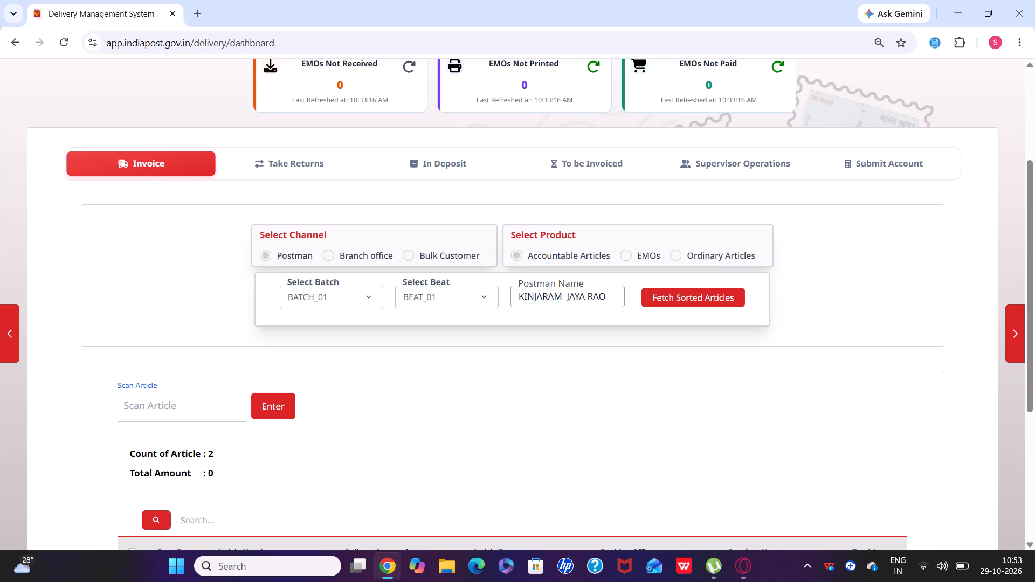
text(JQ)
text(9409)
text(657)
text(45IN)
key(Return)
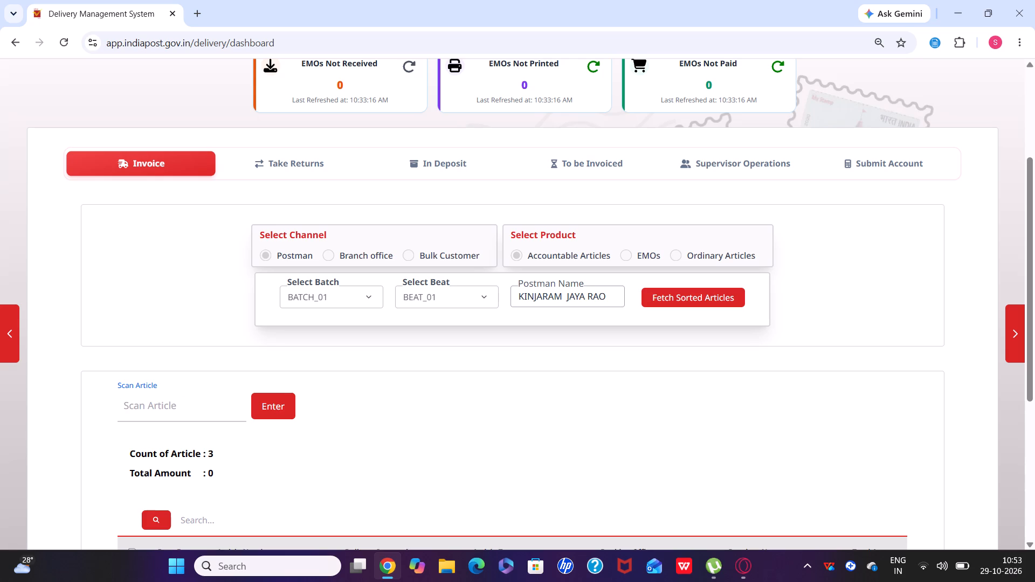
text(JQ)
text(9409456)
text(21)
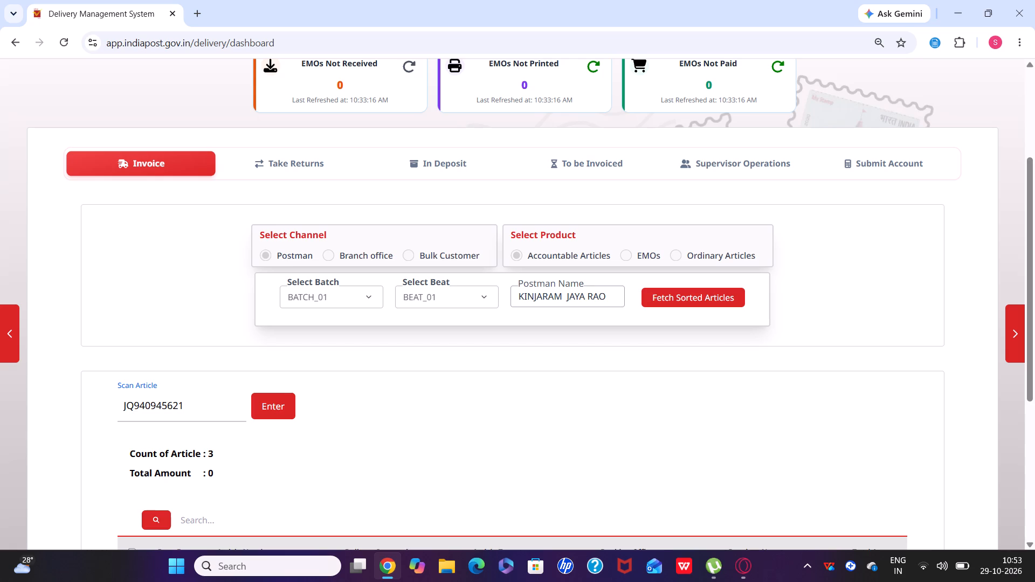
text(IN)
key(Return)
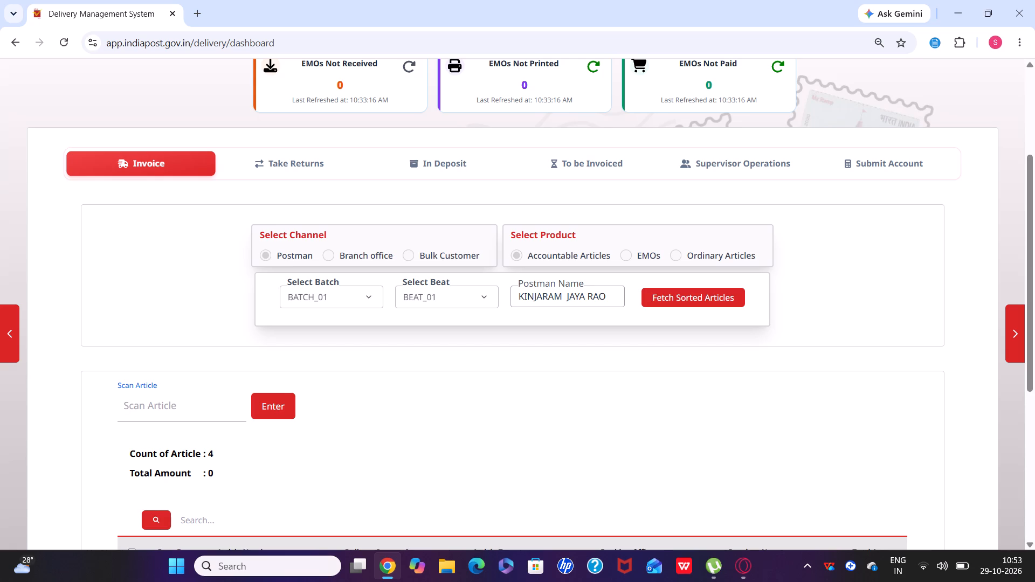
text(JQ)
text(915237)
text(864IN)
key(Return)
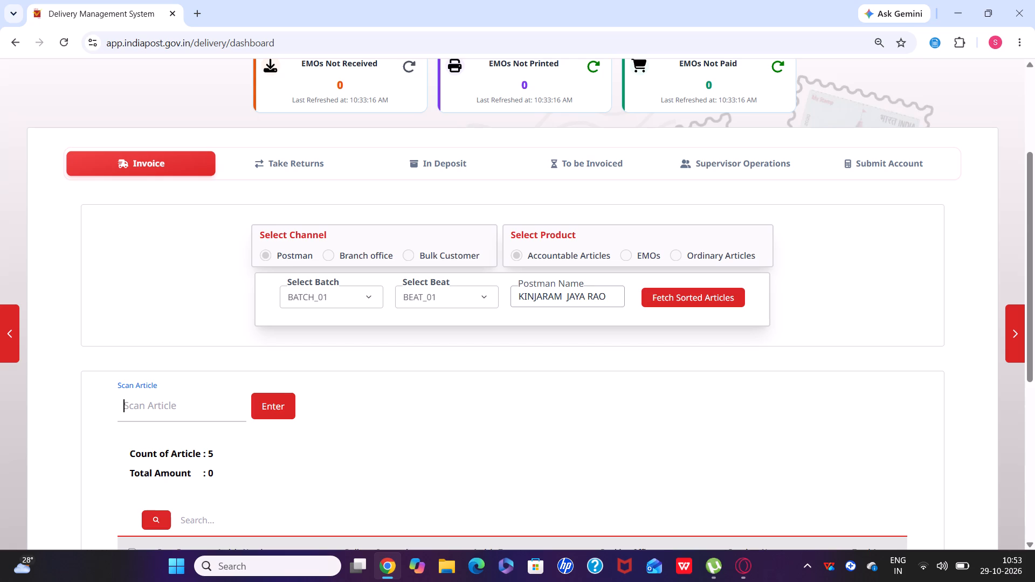
Select all articles in the BEAT_01 postman invoice, save it and confirm the articles summary.
scroll(191, 414, down, 4)
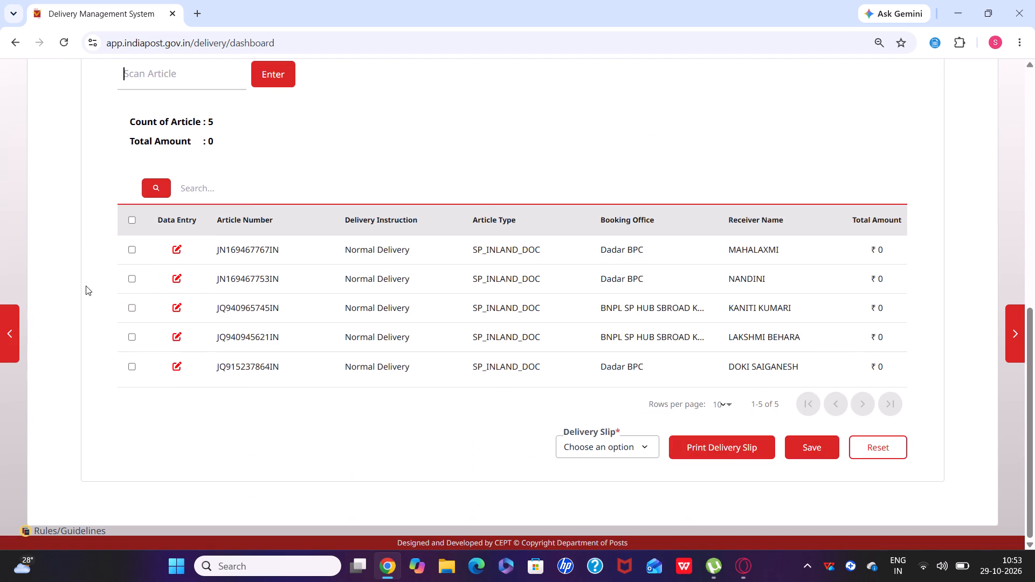
click(132, 224)
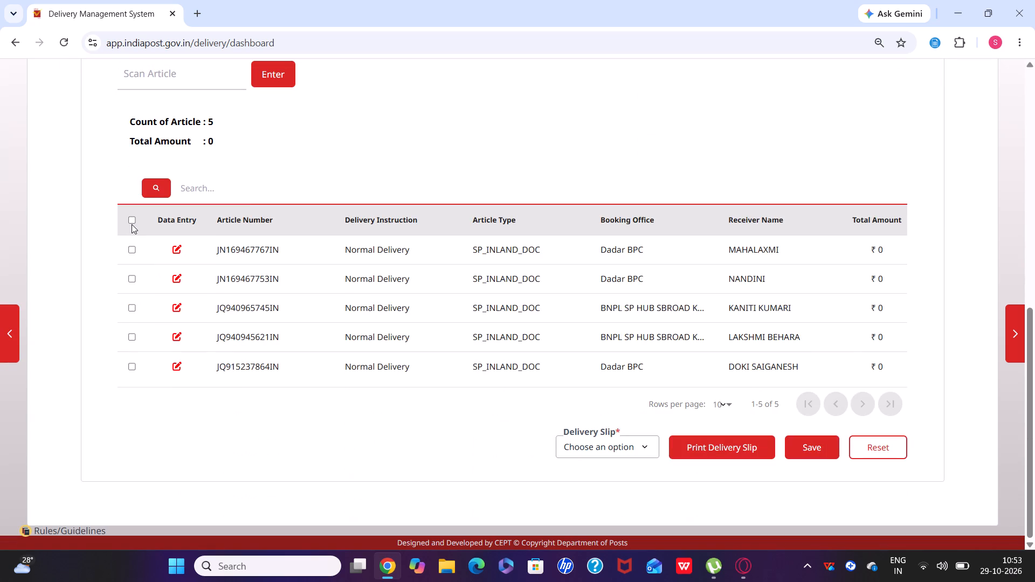
click(132, 222)
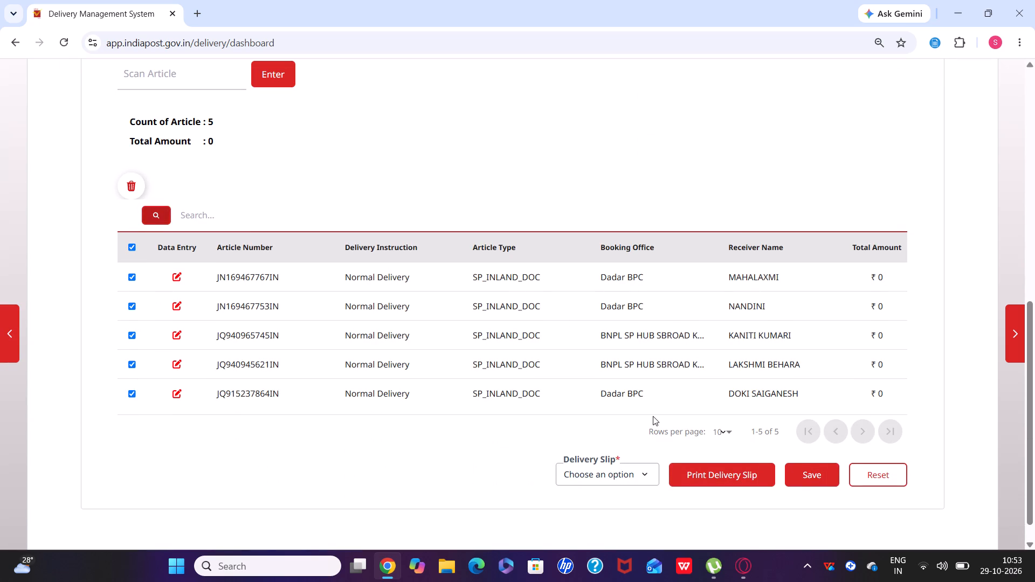
click(800, 470)
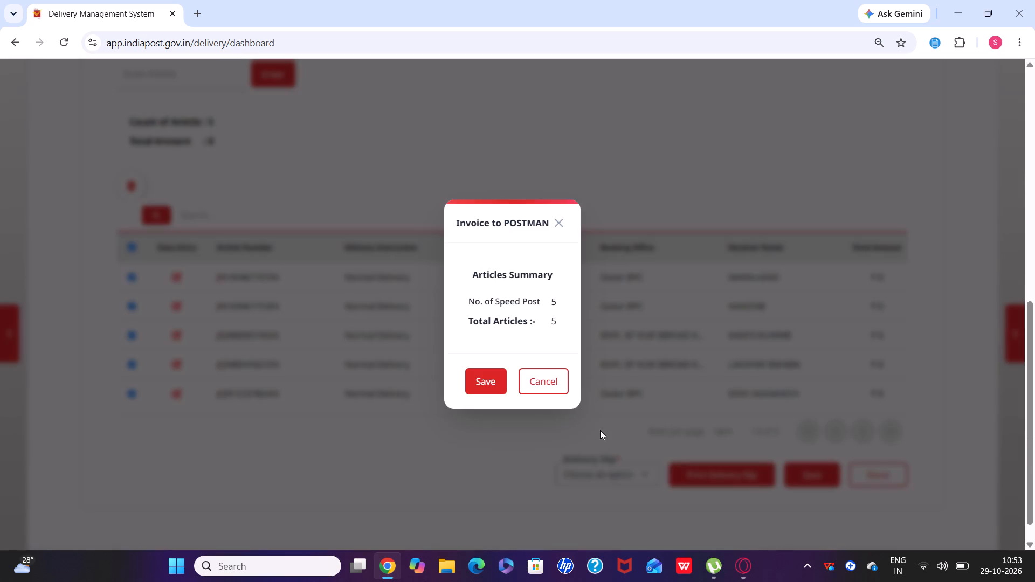
click(476, 383)
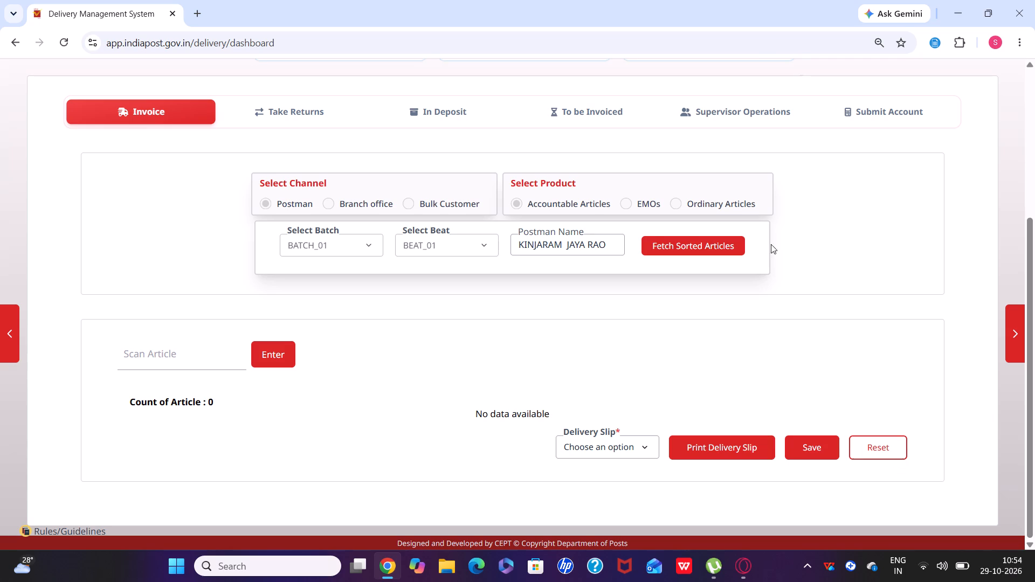
Check the To be Invoiced section for any remaining articles and return to the Invoice section.
scroll(581, 100, up, 1)
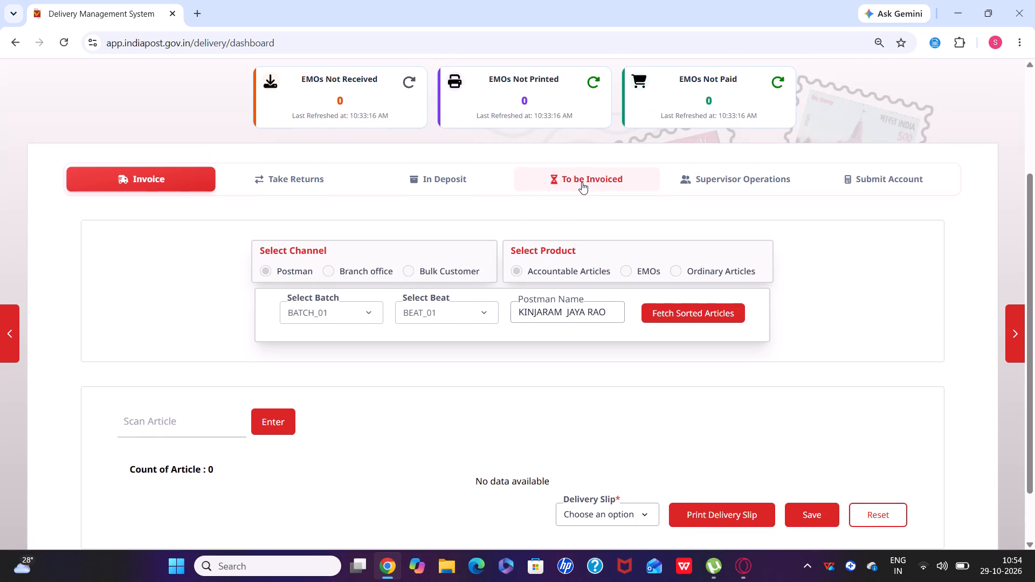
click(582, 181)
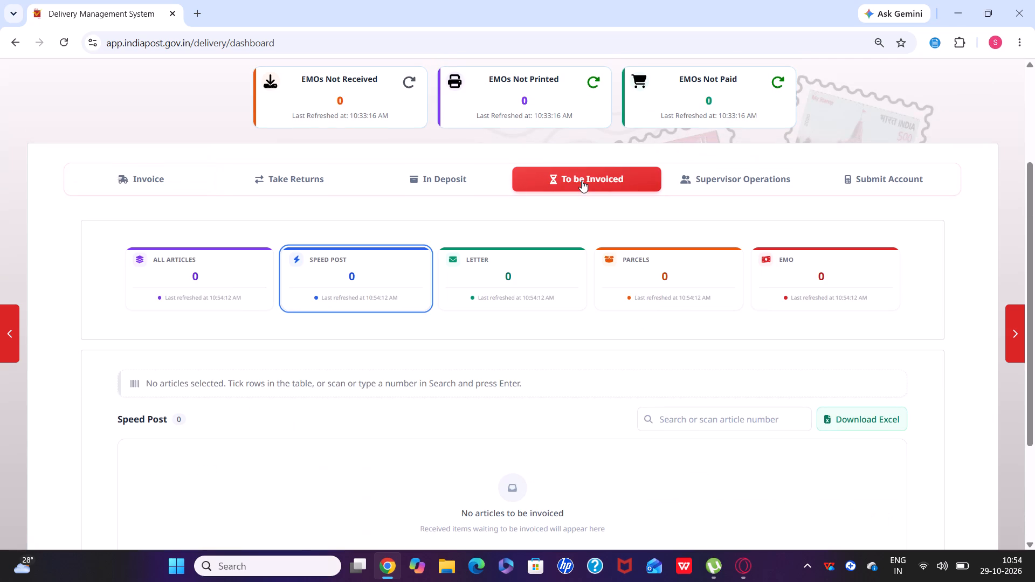
scroll(582, 181, down, 1)
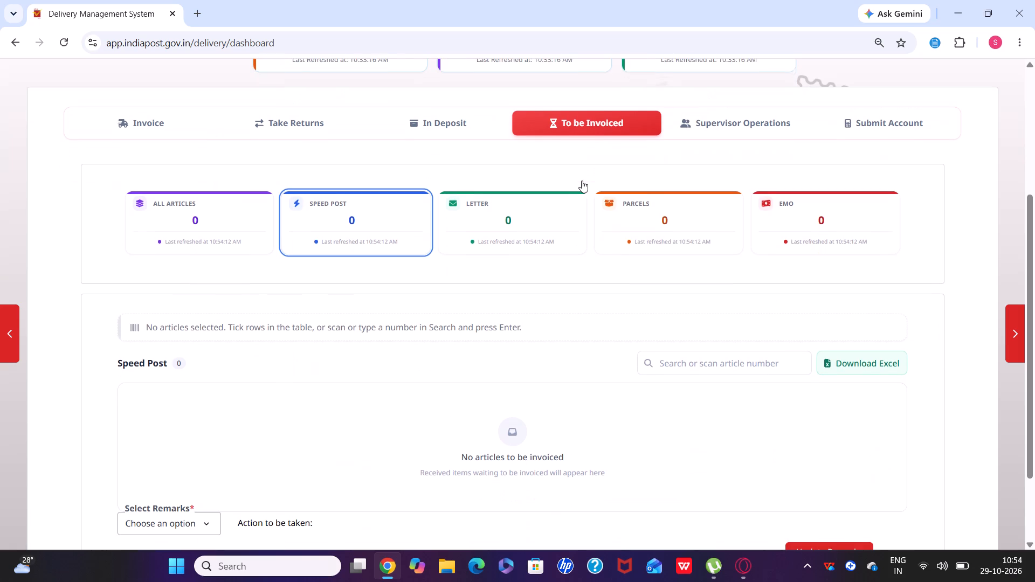
scroll(582, 181, down, 2)
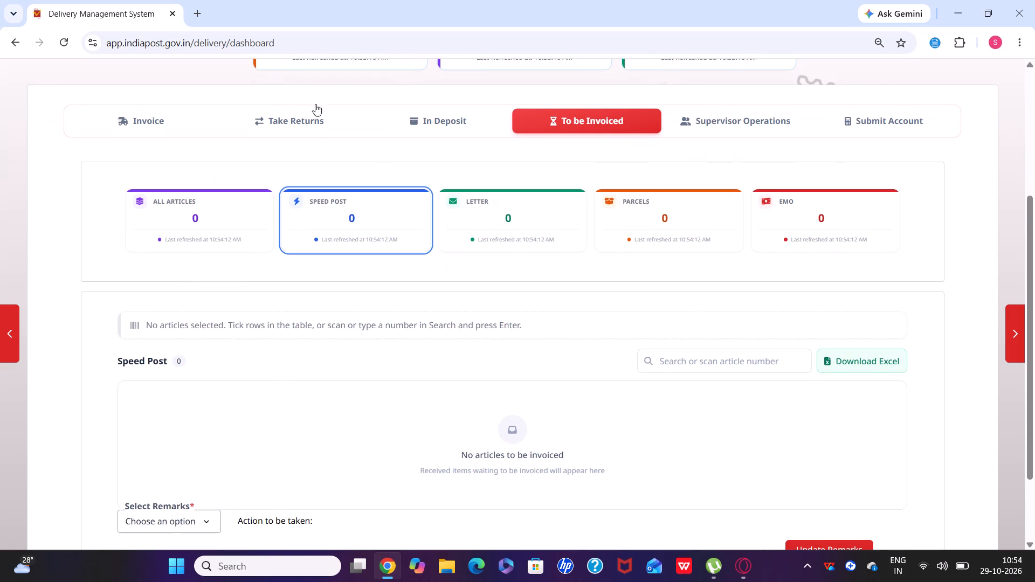
click(182, 115)
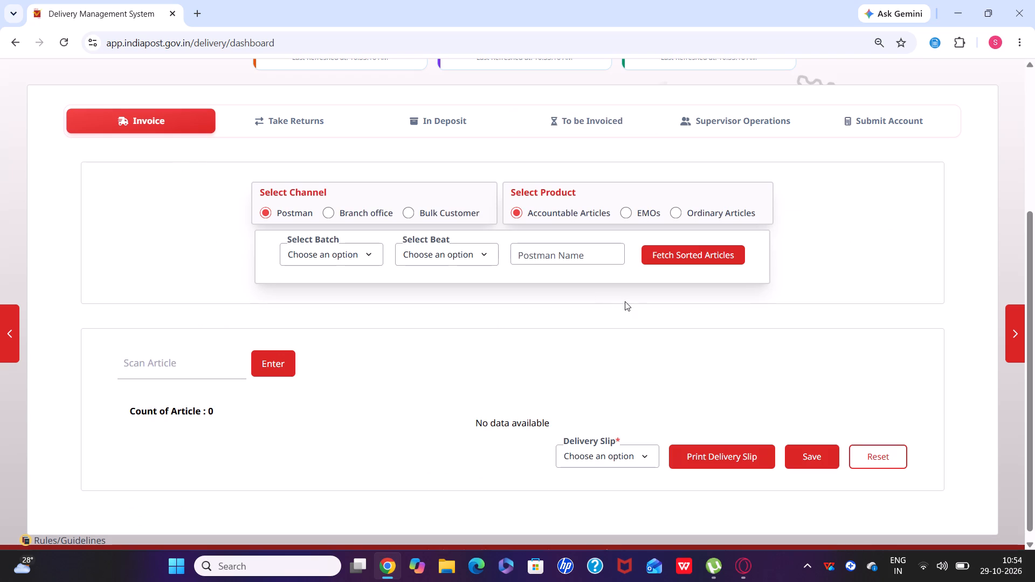
Check the To be Invoiced section for articles still waiting to be invoiced.
click(582, 116)
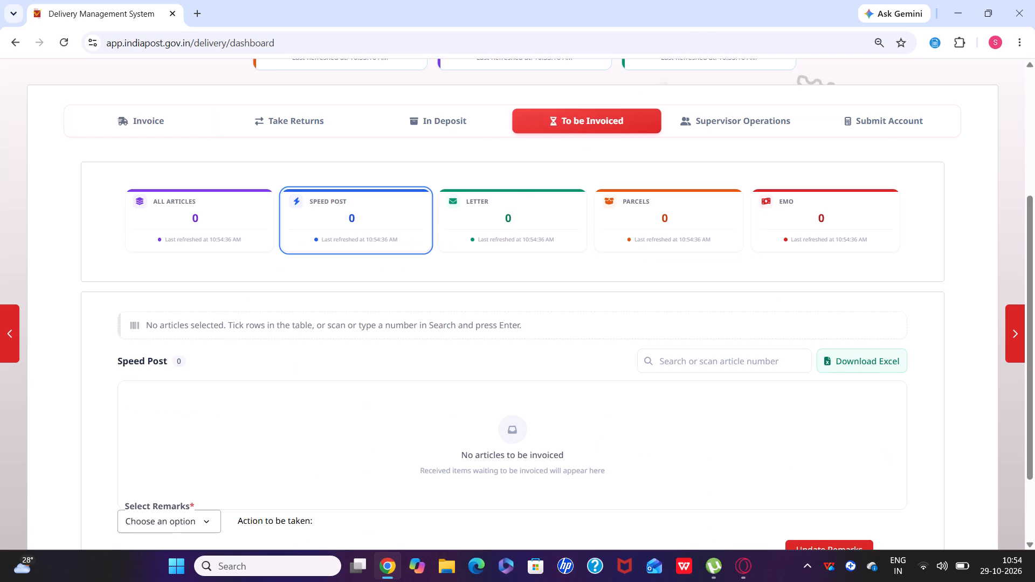
scroll(501, 321, down, 8)
Open BO Slip Generation under BO Slips and Bags in Accounts and start the slip operation.
scroll(501, 321, up, 2)
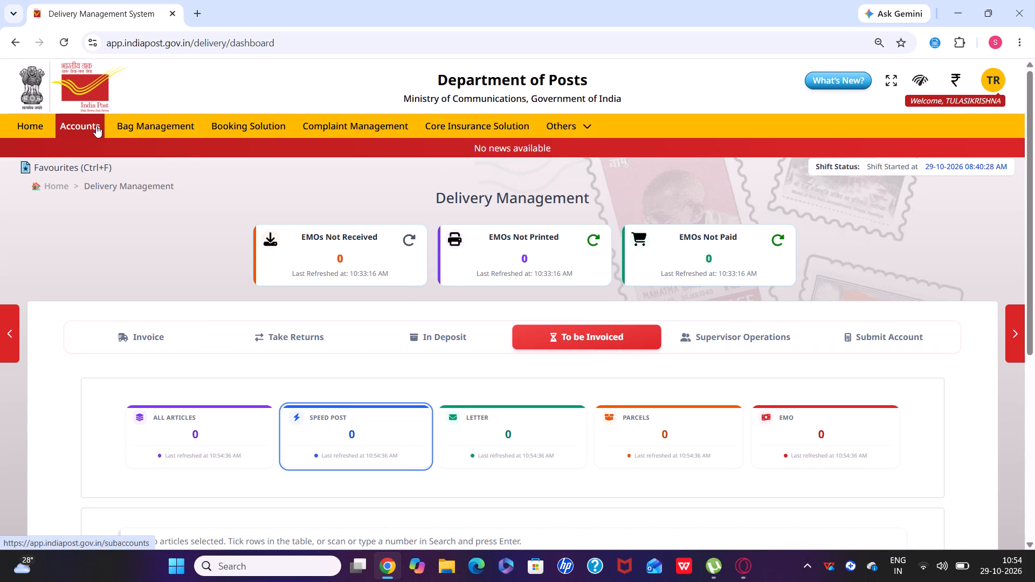
click(96, 126)
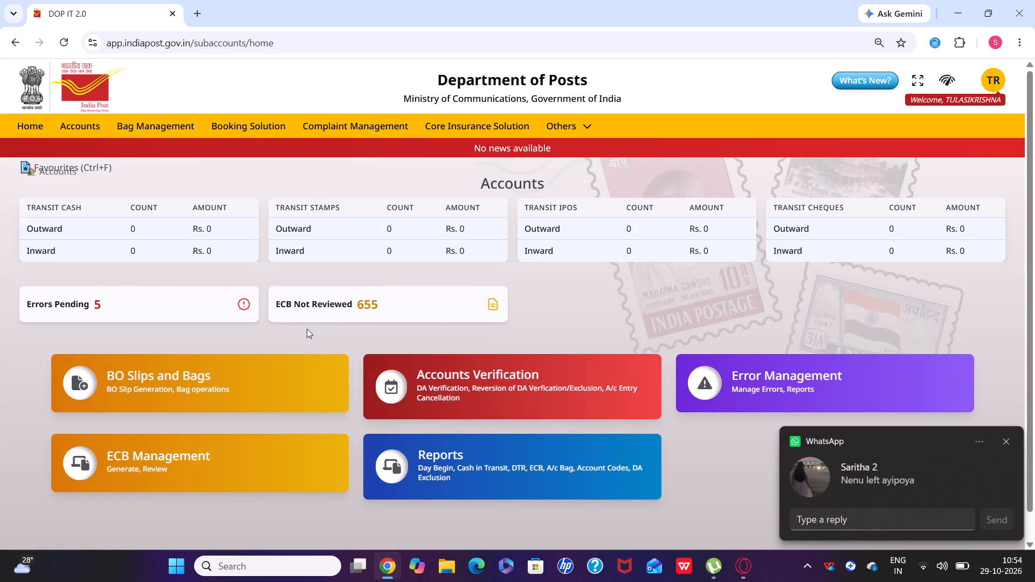
click(151, 371)
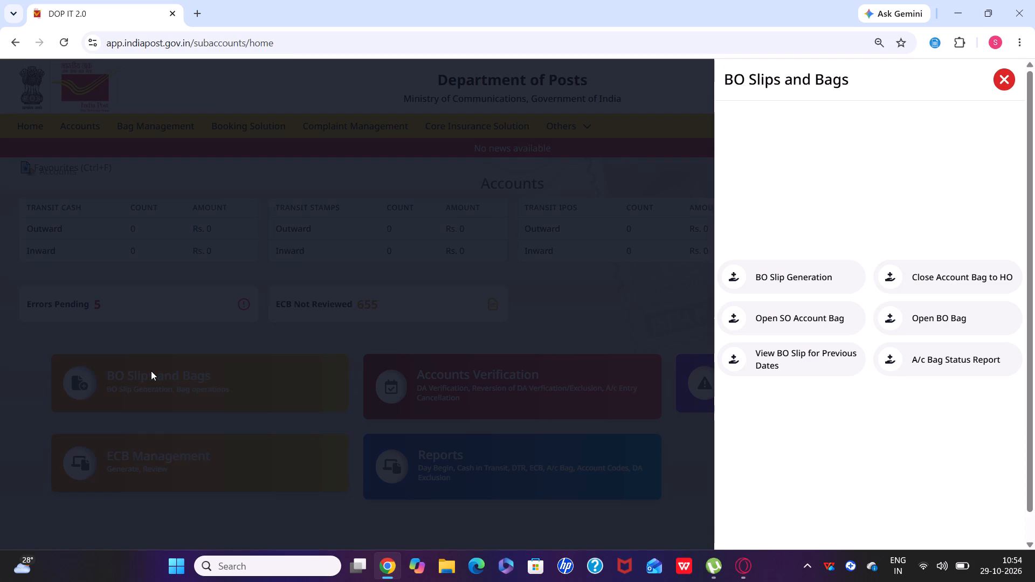
drag(151, 371, 694, 365)
double_click(800, 281)
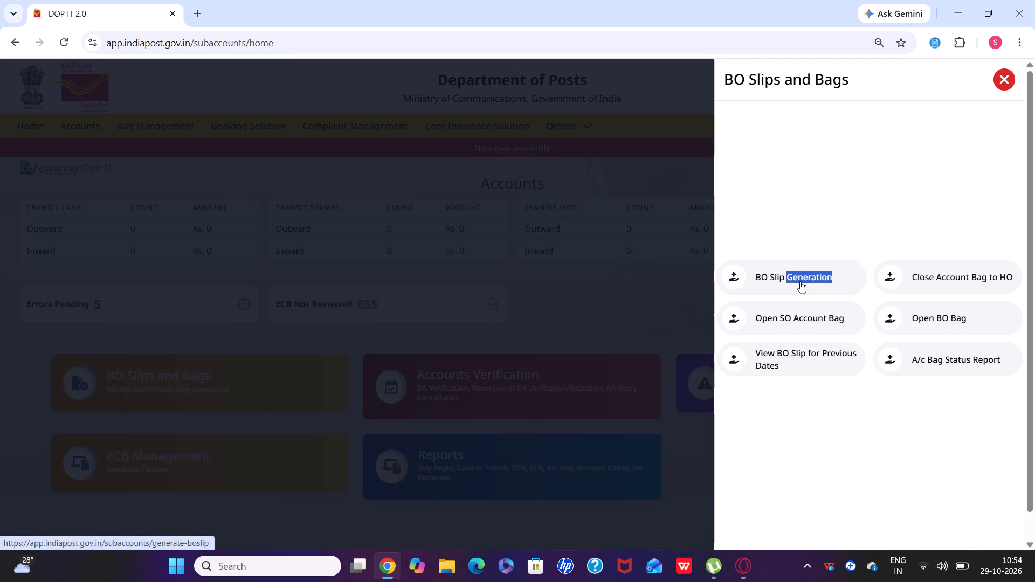
click(800, 281)
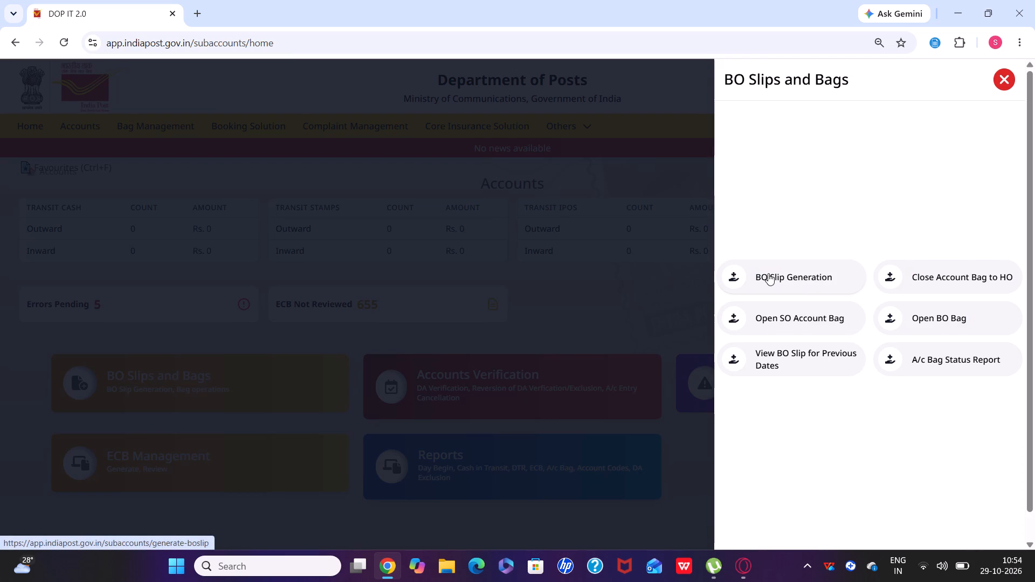
click(768, 273)
click(494, 315)
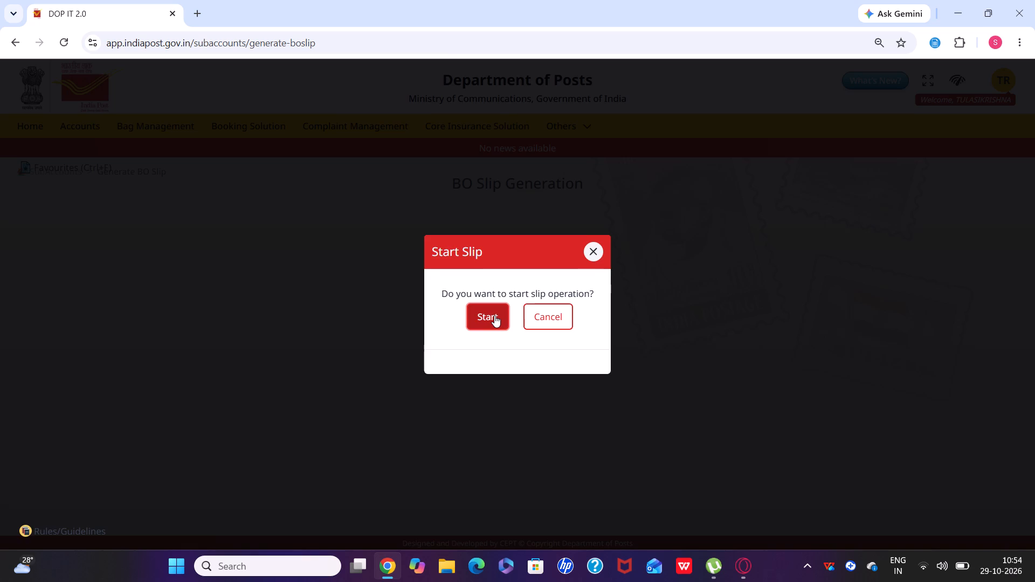
click(494, 315)
scroll(494, 315, down, 6)
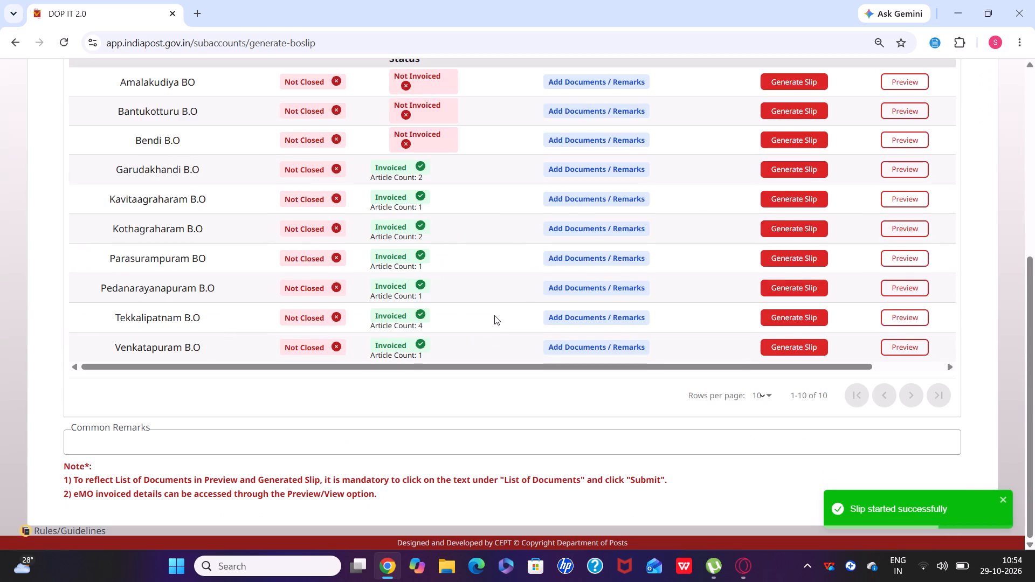
In the branch office slip list, generate the BO slip for Amalakudiya BO without a cash bag and close the slip.
scroll(521, 347, down, 1)
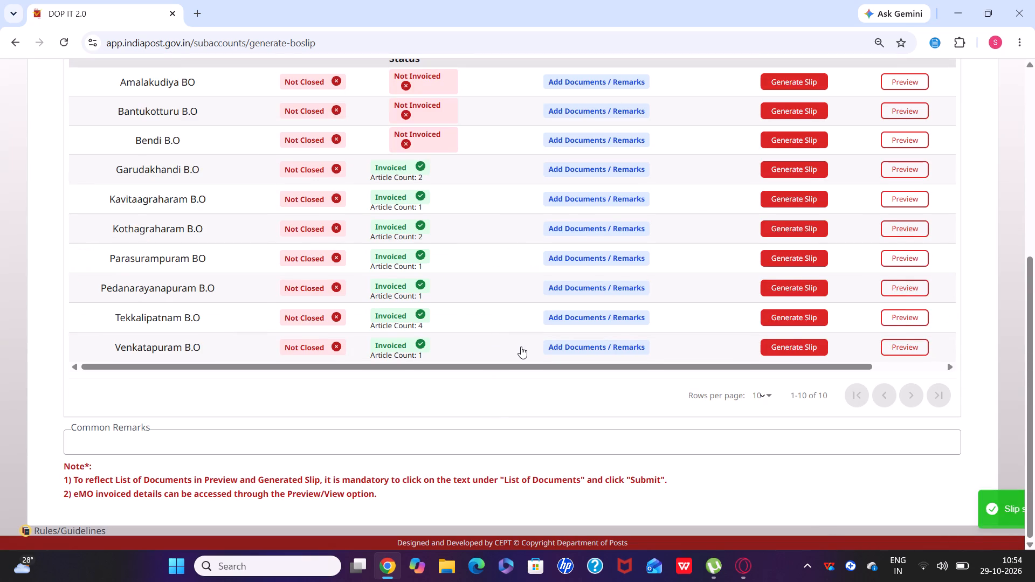
scroll(521, 348, up, 1)
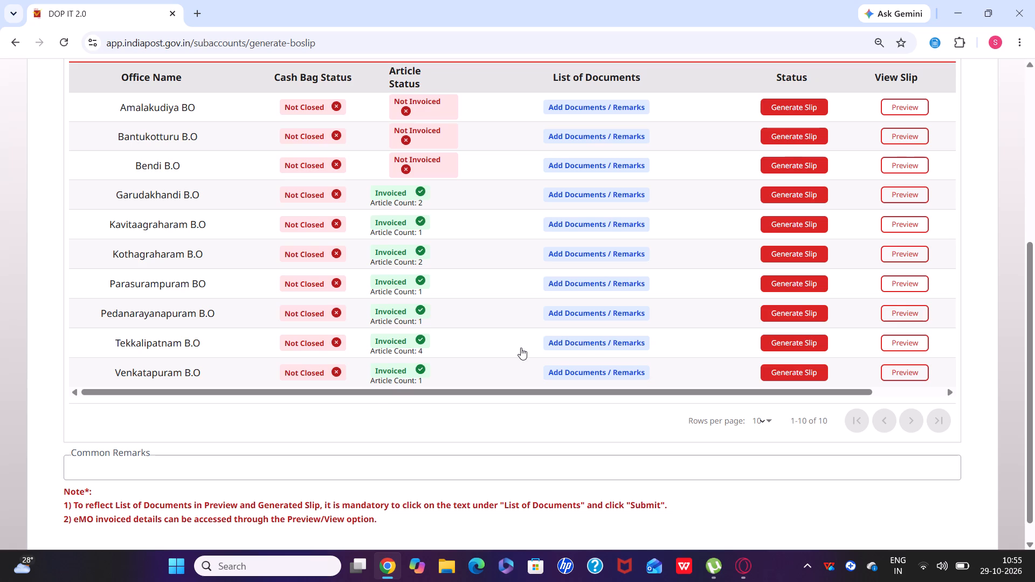
scroll(521, 348, up, 1)
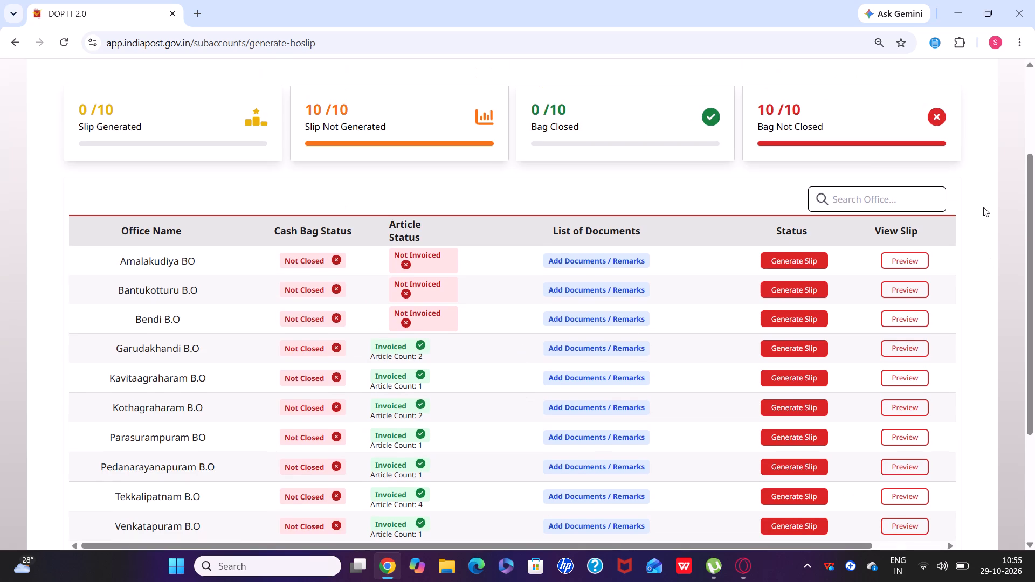
scroll(983, 207, left, 4)
scroll(983, 207, right, 1)
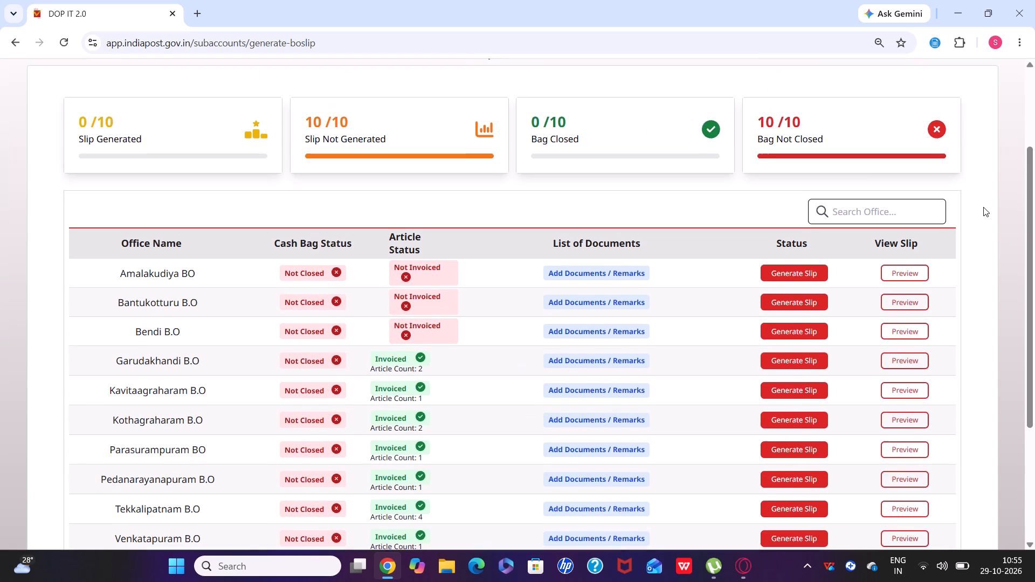
scroll(983, 207, right, 1)
scroll(983, 207, left, 1)
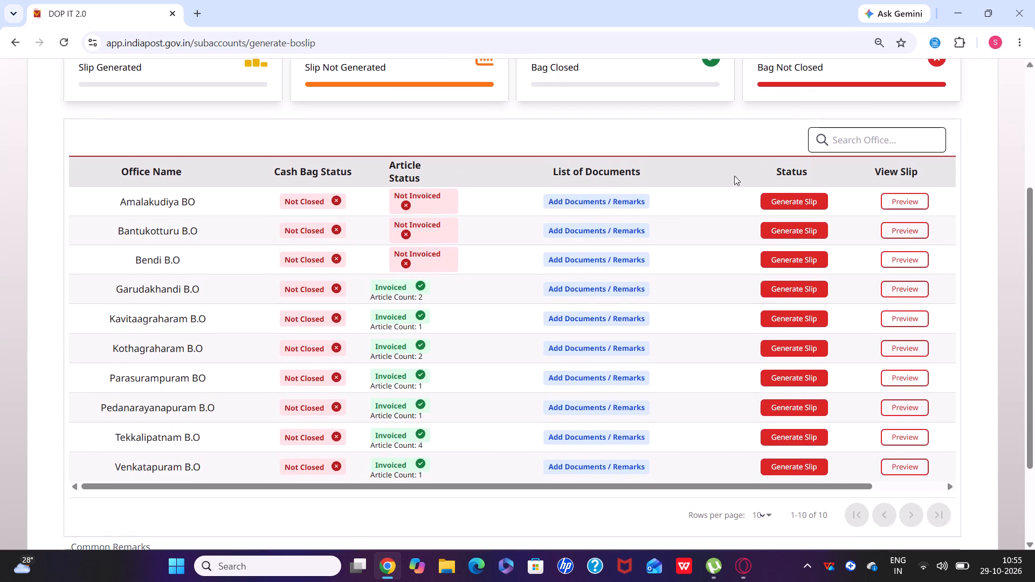
click(776, 196)
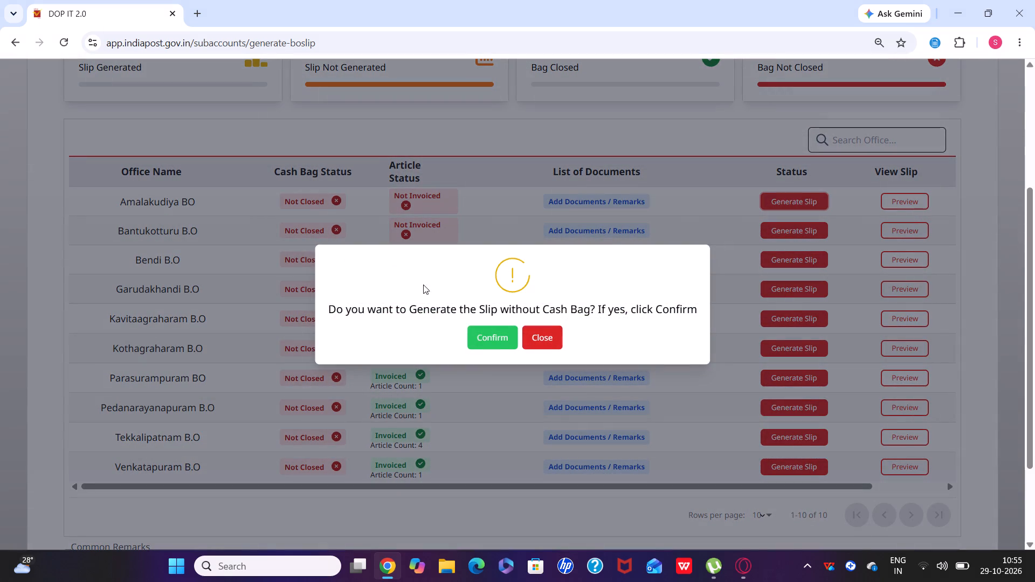
click(508, 329)
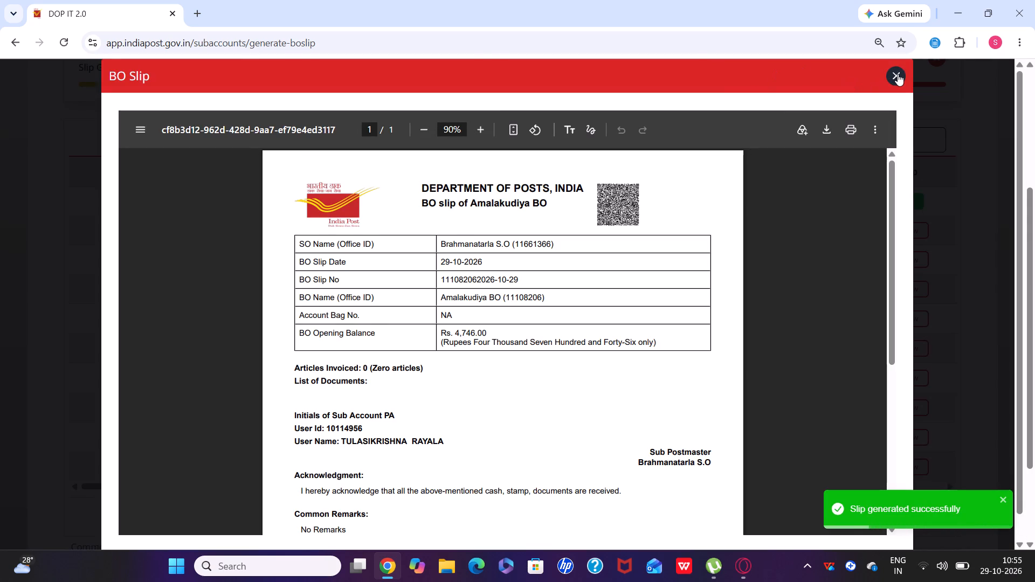
click(898, 74)
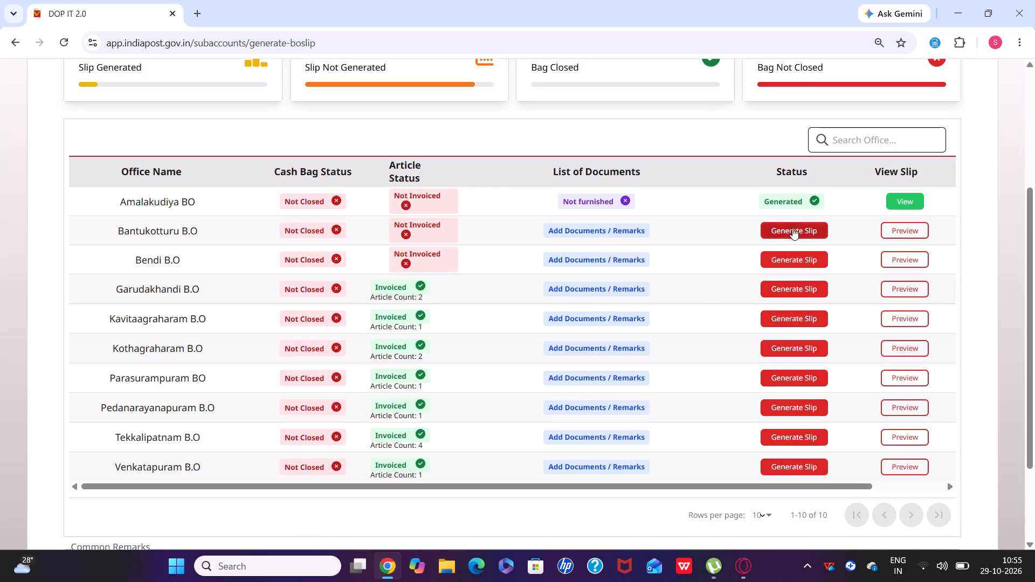
Generate the BO slip for Bantukotturu B.O without a cash bag and close the slip.
click(795, 220)
click(793, 230)
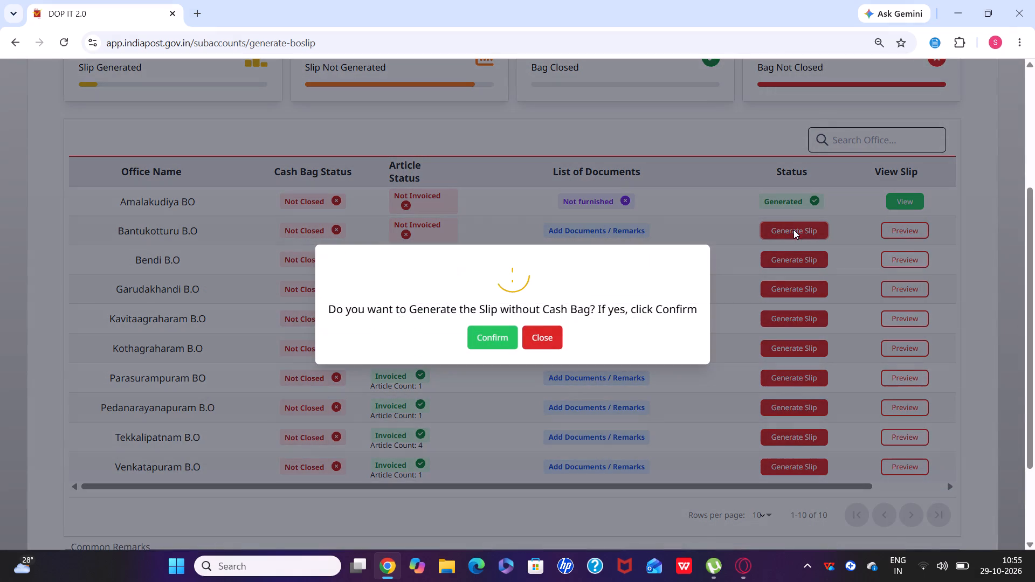
click(483, 345)
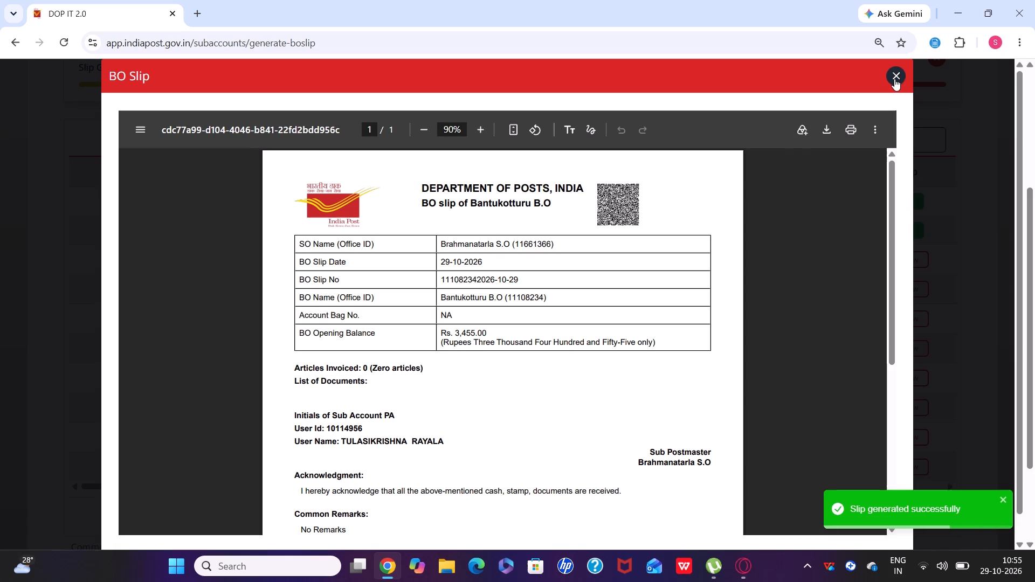
click(895, 78)
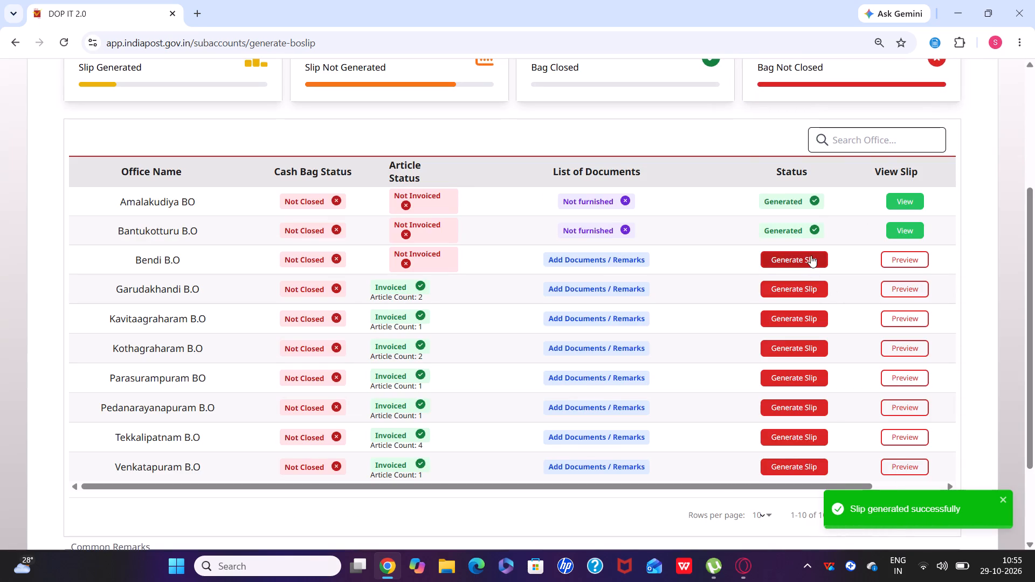
Generate the BO slip for Bendi B.O without a cash bag and close the slip.
click(811, 255)
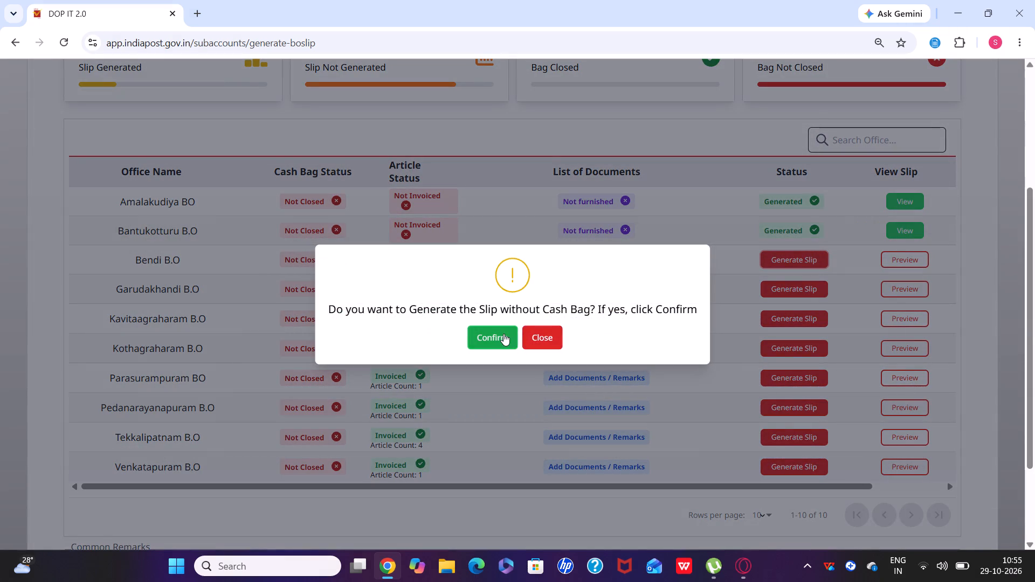
click(502, 334)
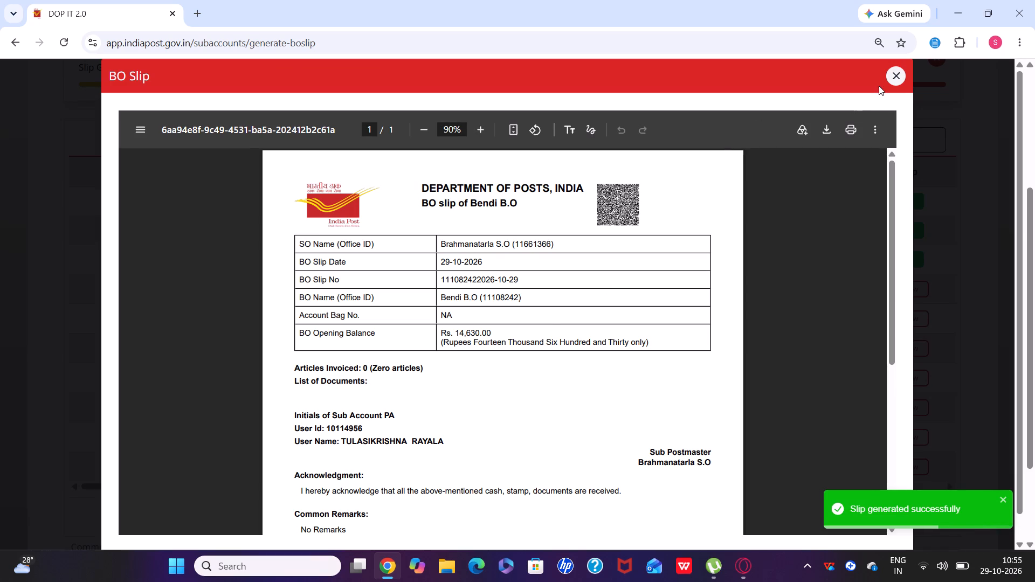
click(898, 75)
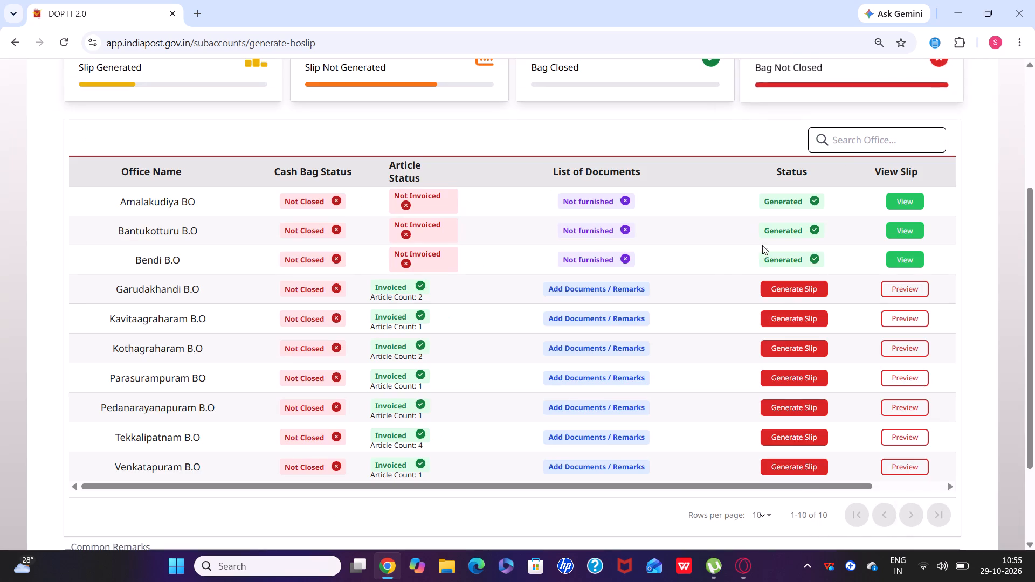
Generate the BO slip for Garudakhandi B.O without a cash bag and close the slip.
click(779, 292)
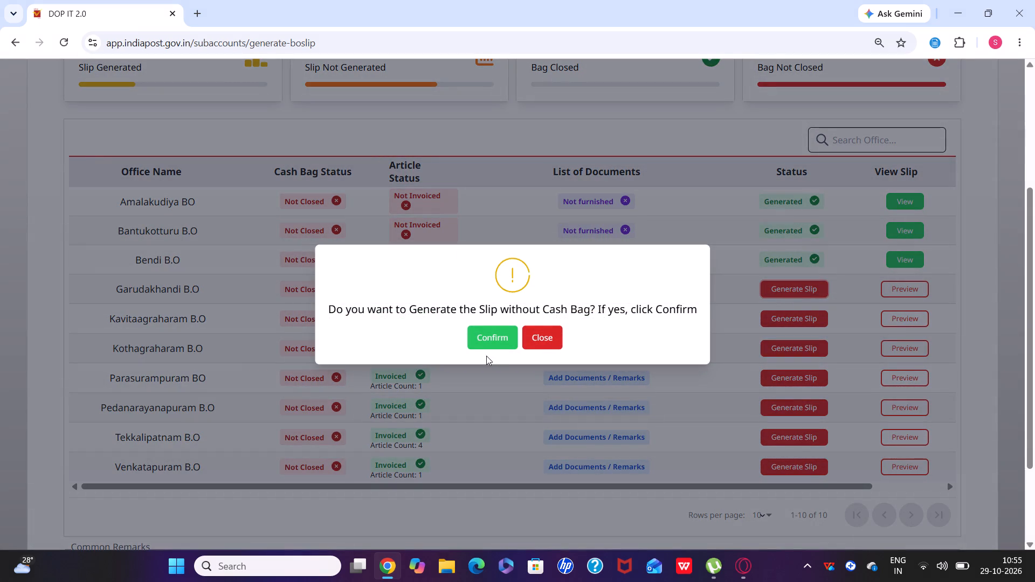
click(489, 338)
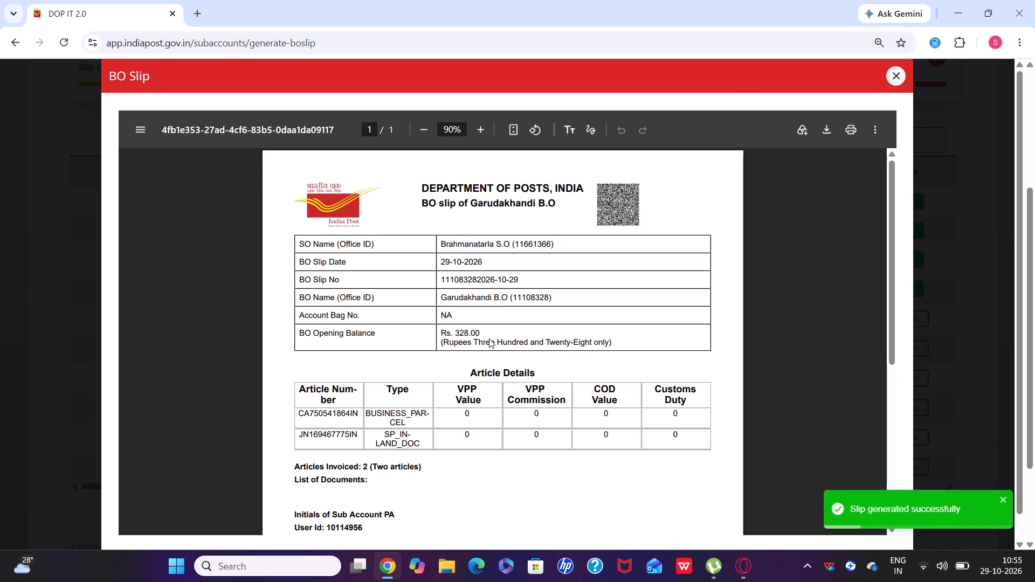
click(903, 73)
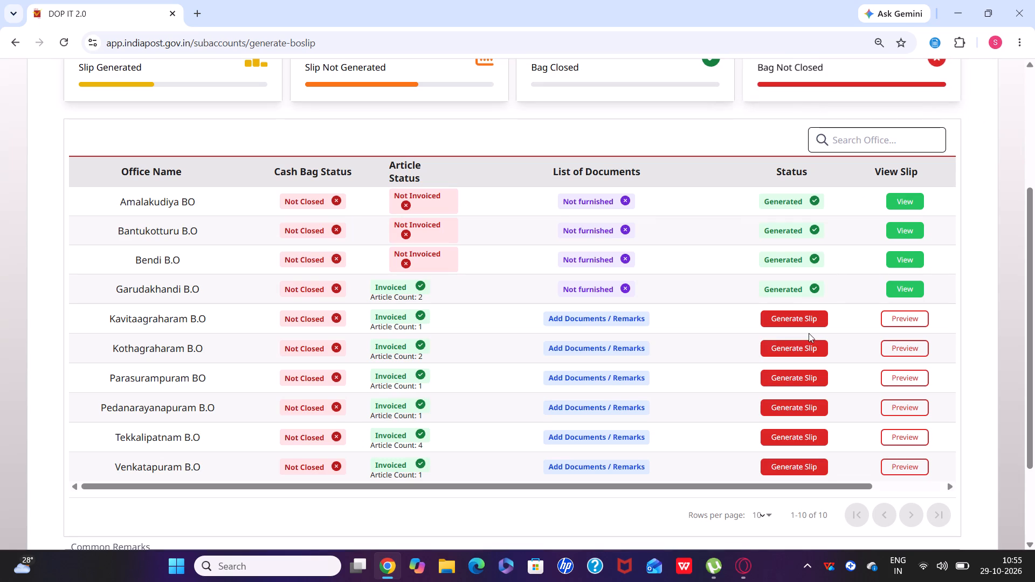
Generate the BO slip for Kavitaagraharam B.O without a cash bag and dismiss the WhatsApp notification covering the slip view.
click(810, 317)
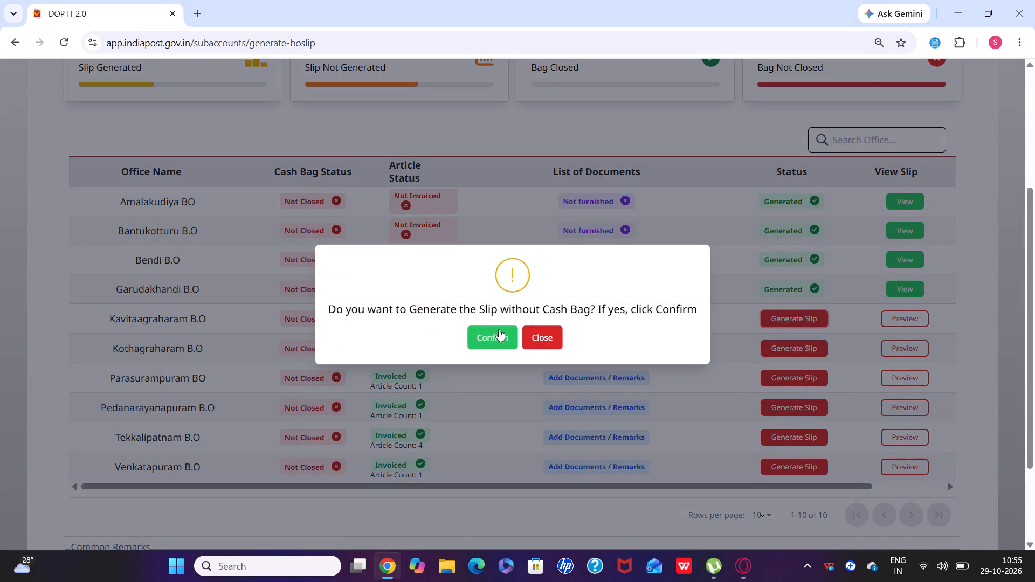
click(494, 330)
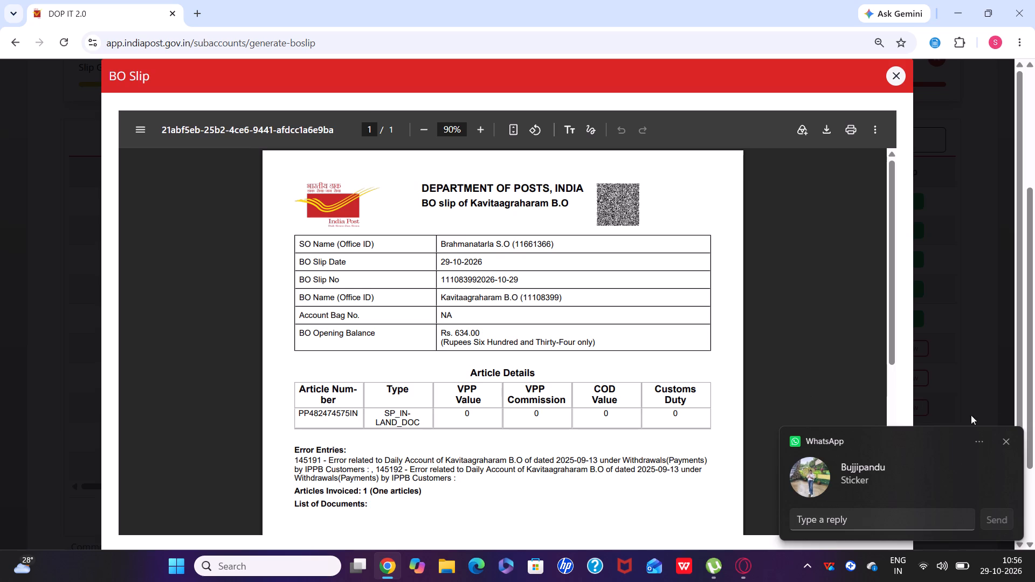
click(1003, 439)
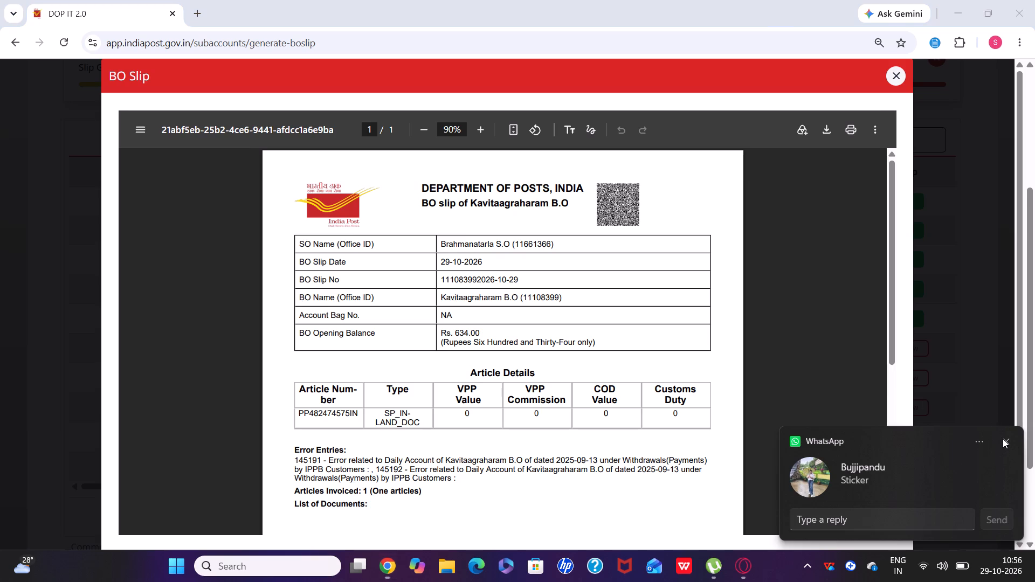
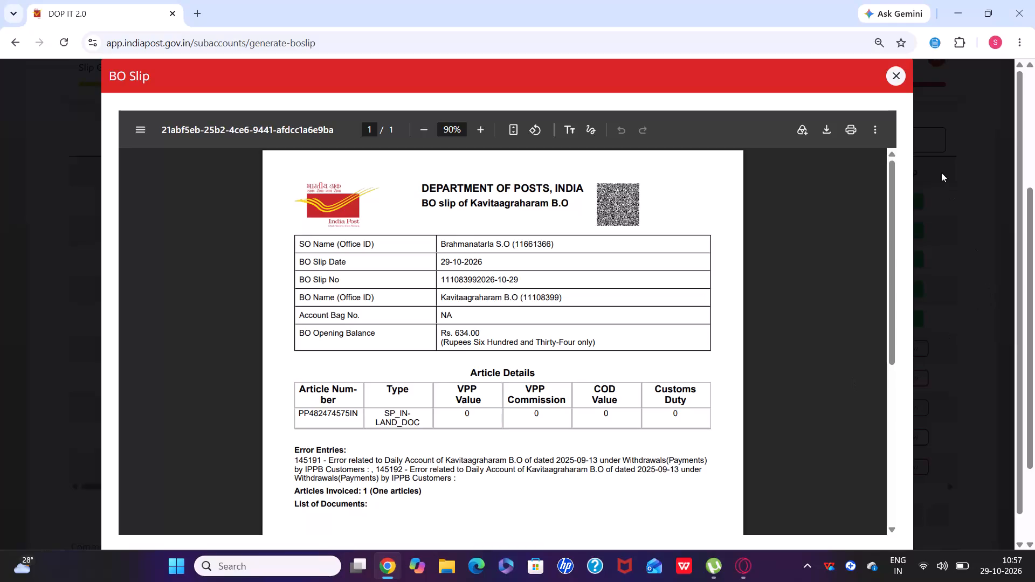
Close the generated BO slip of Kavitaagraharam B.O.
click(898, 78)
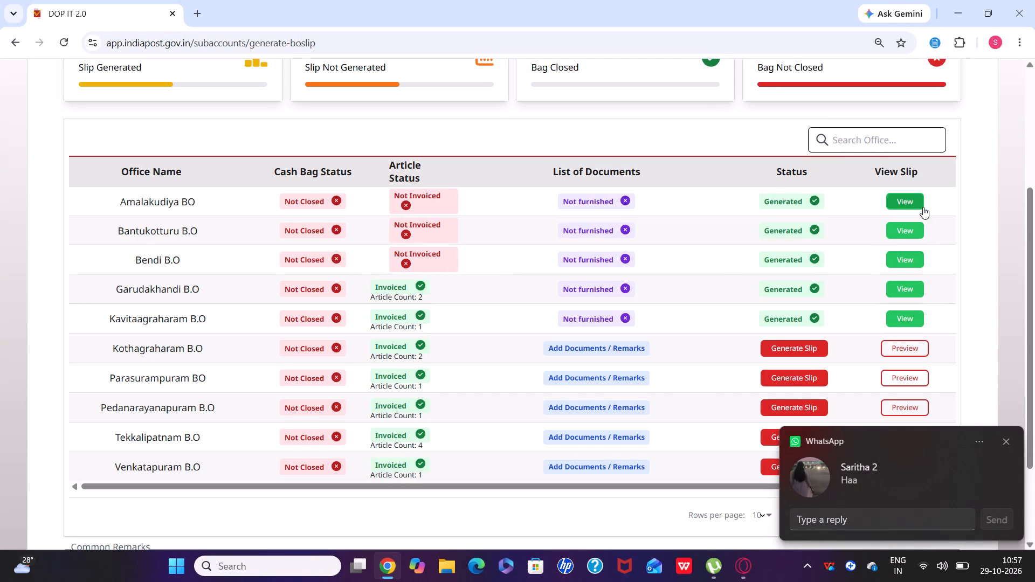
Review the generated BO slips of Amalakudiya BO, Bantukotturu B.O and Garudakhandi B.O, closing each one after viewing.
click(910, 197)
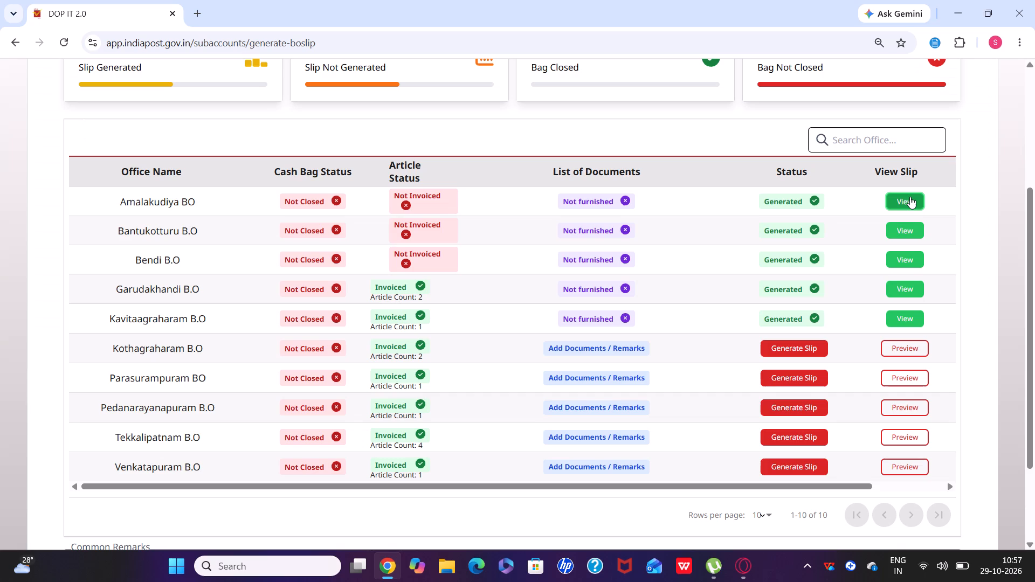
click(905, 203)
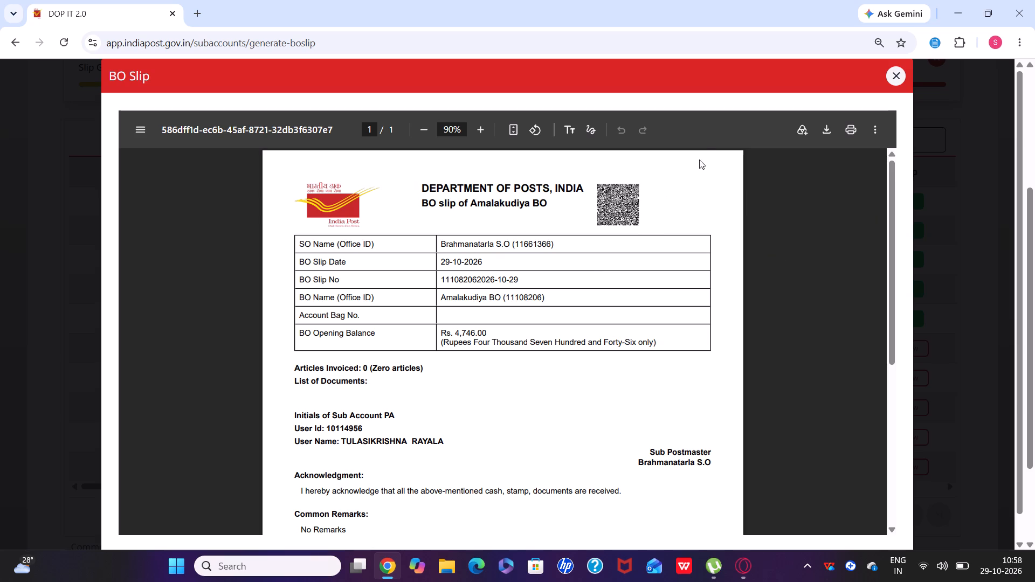
click(895, 78)
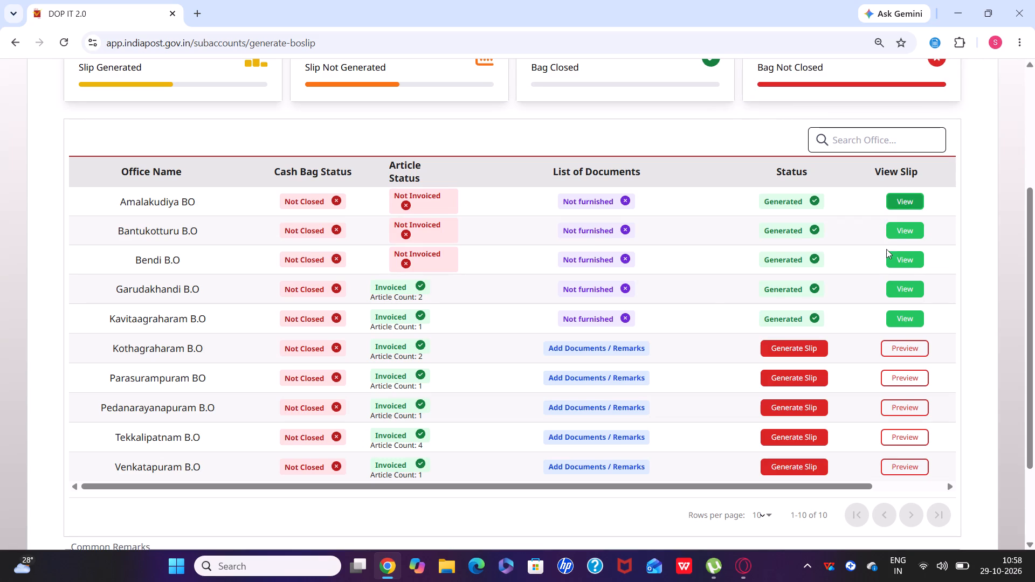
click(909, 232)
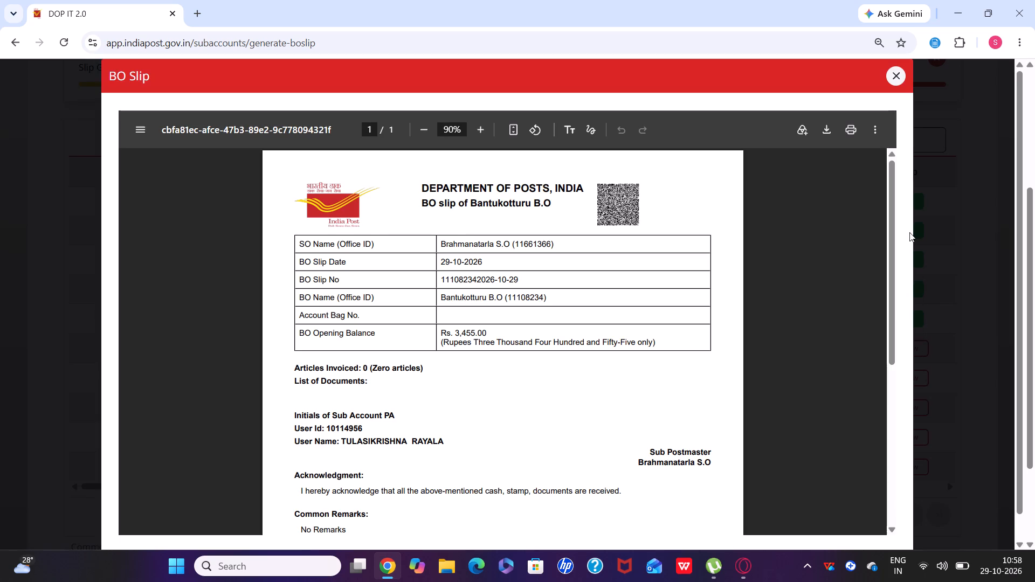
click(896, 71)
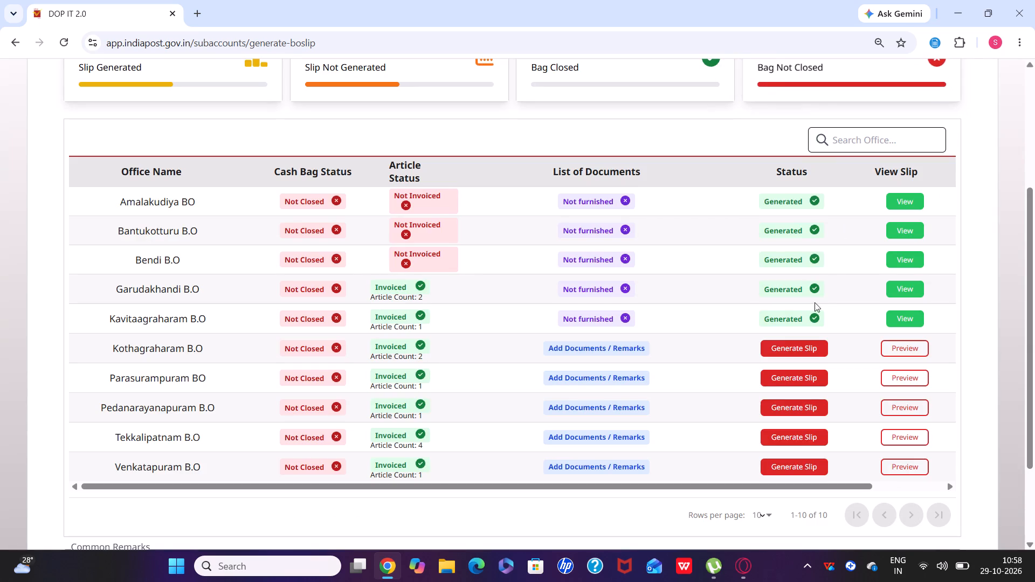
click(901, 286)
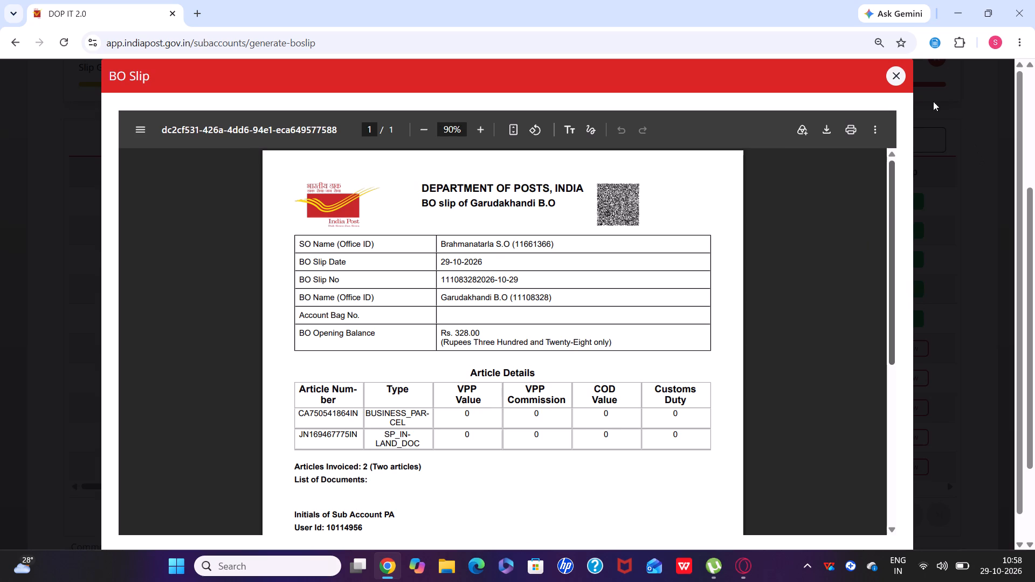
click(902, 78)
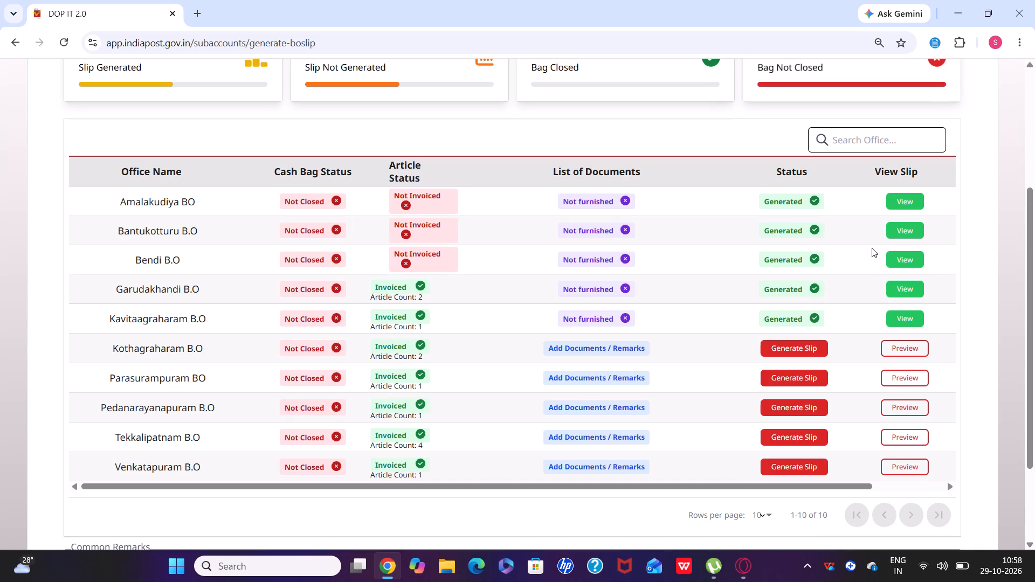
Generate the BO slip for Kothagraharam B.O without a cash bag and close the slip.
click(802, 344)
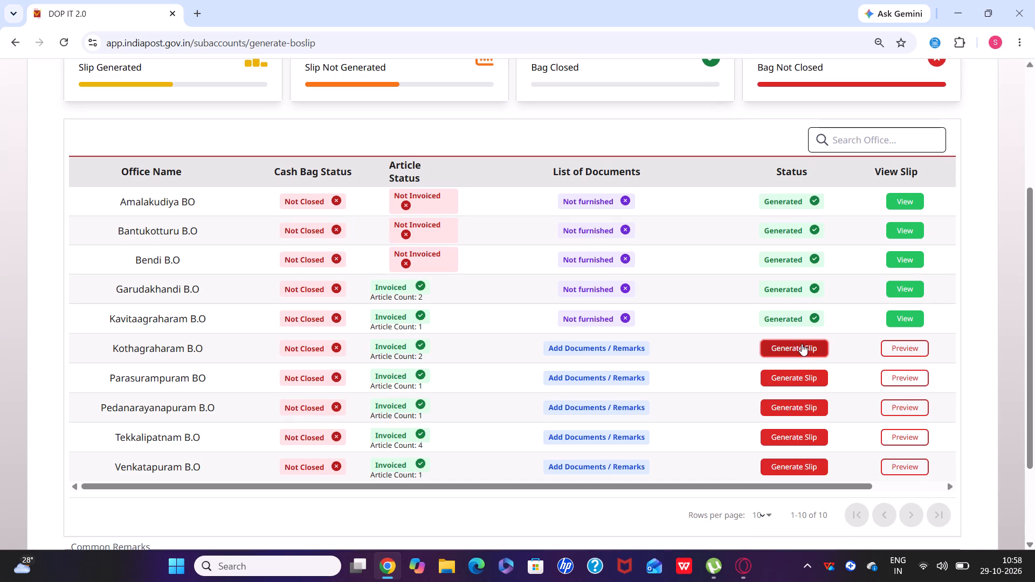
click(505, 337)
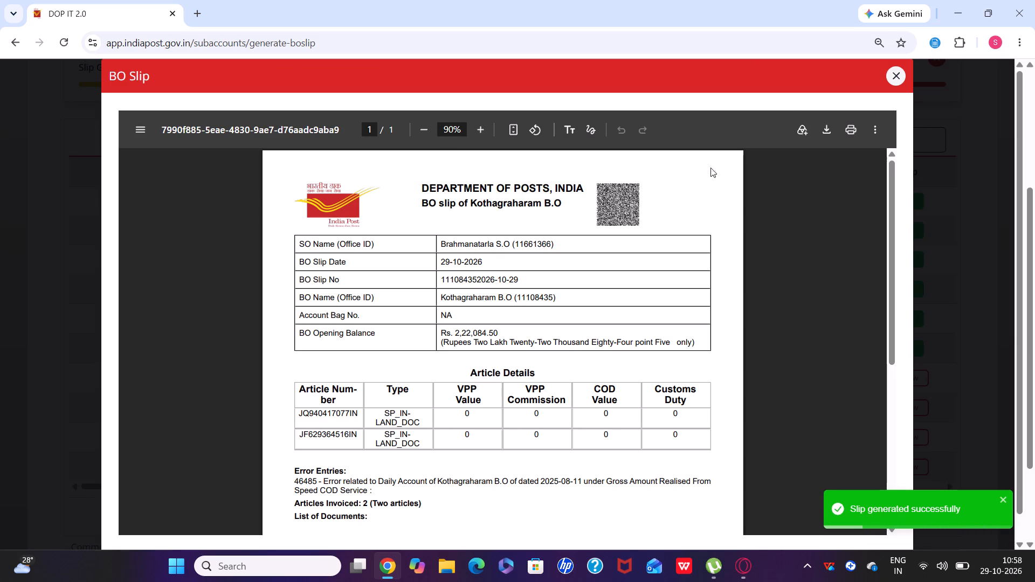
click(893, 75)
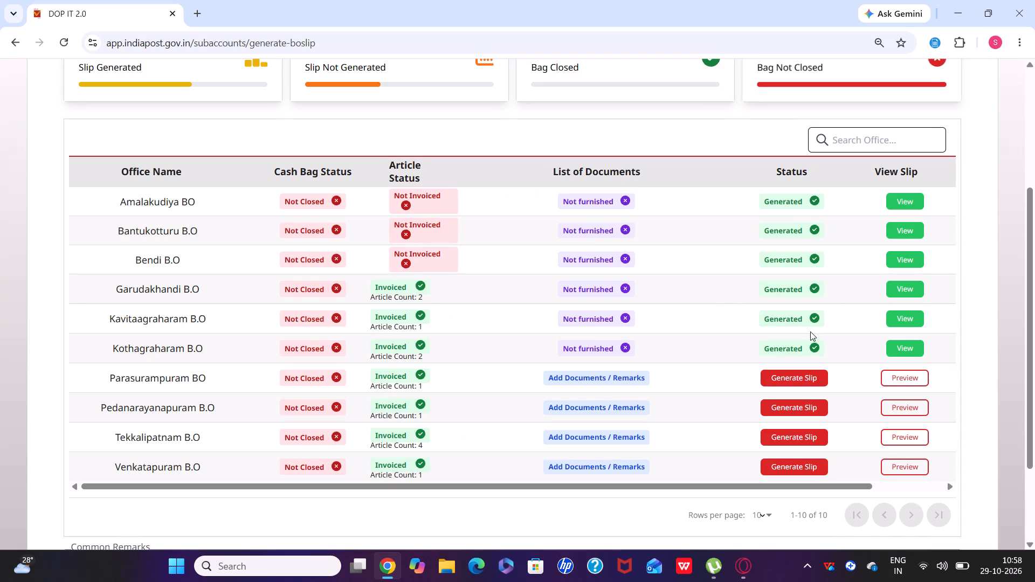
Generate the BO slip for Parasurampuram BO without a cash bag and close the slip.
click(806, 378)
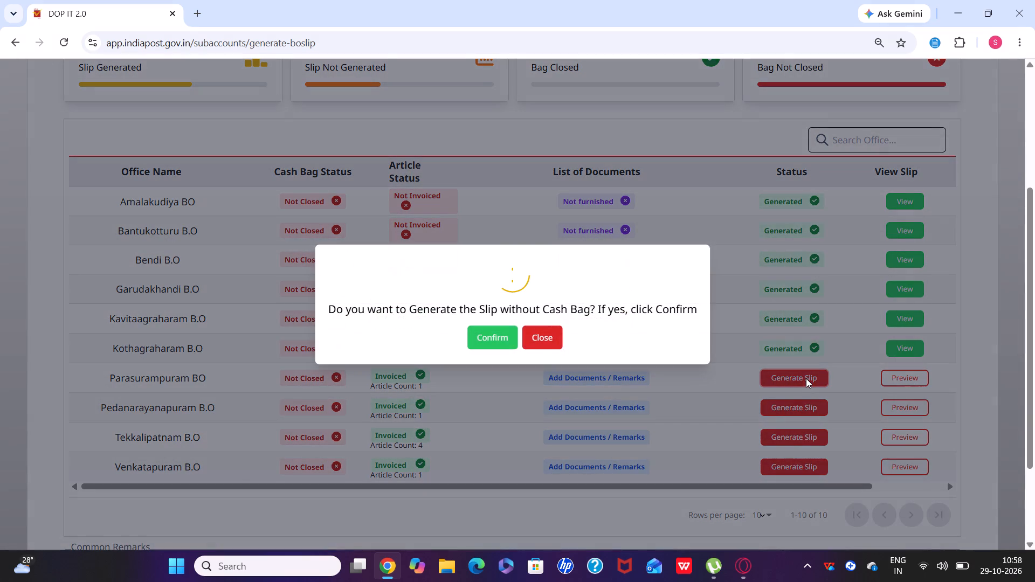
click(489, 332)
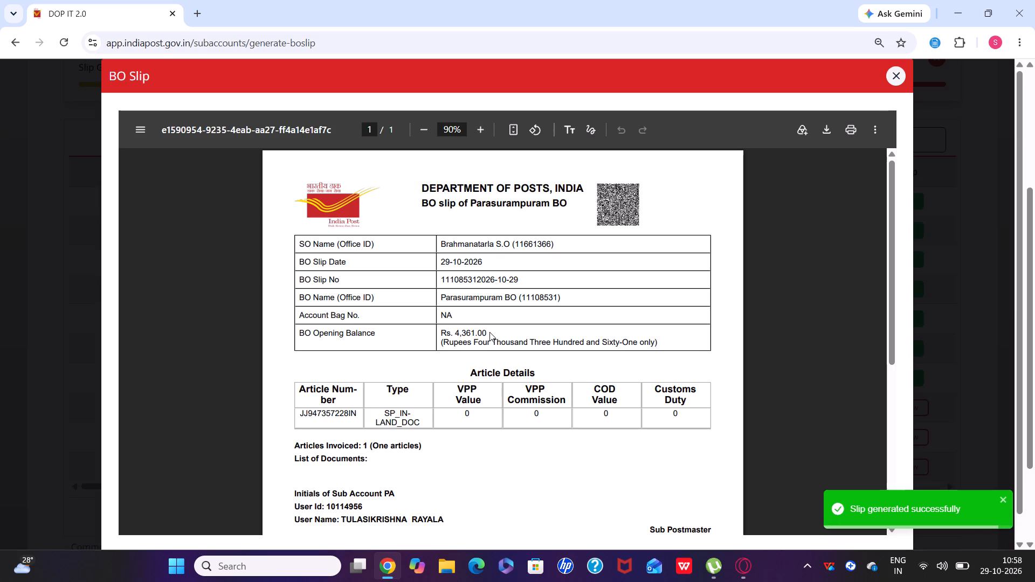
click(895, 75)
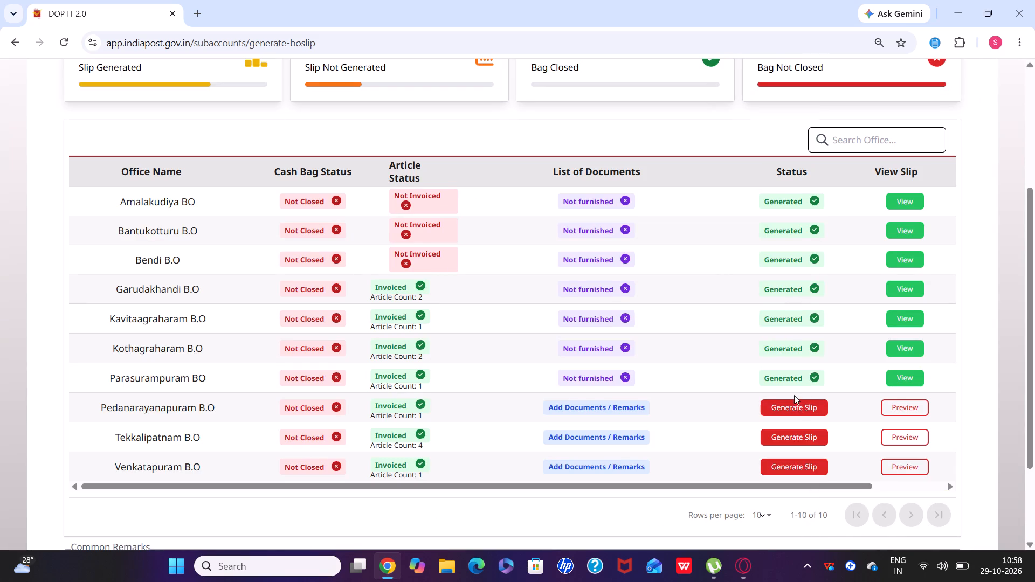
Generate the BO slip for Pedanarayanapuram B.O without a cash bag and close the slip.
click(796, 408)
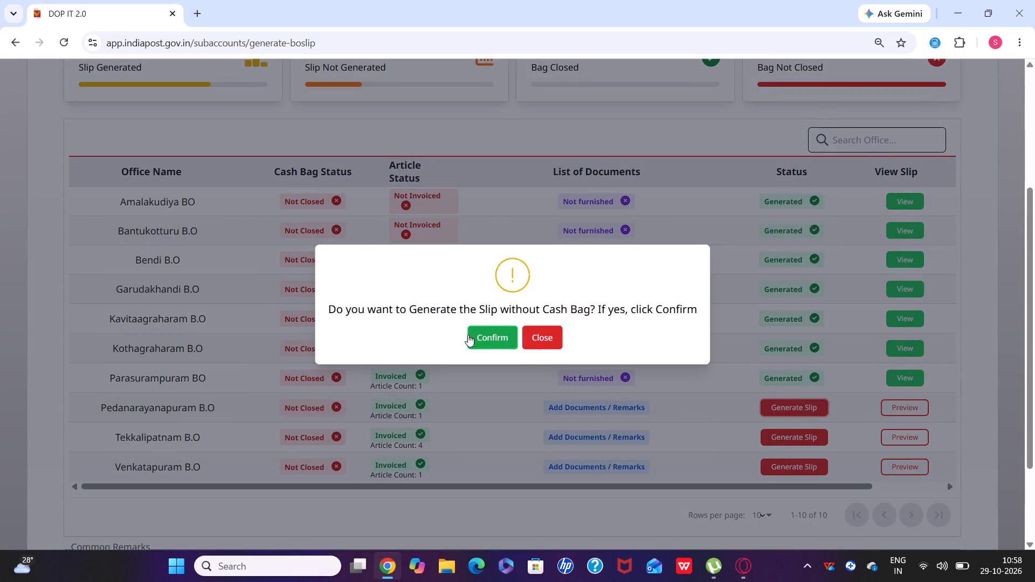
click(493, 335)
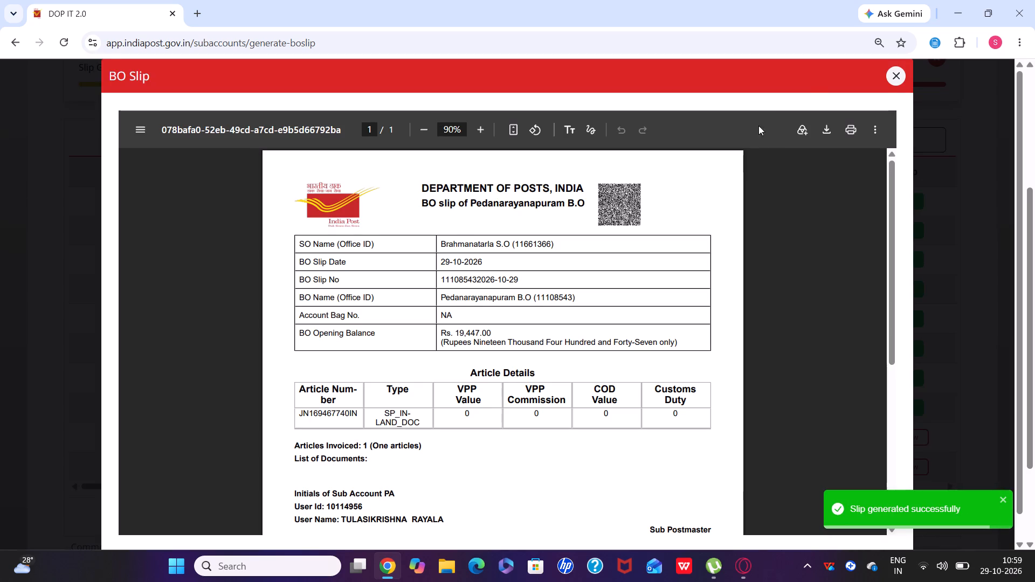
click(899, 79)
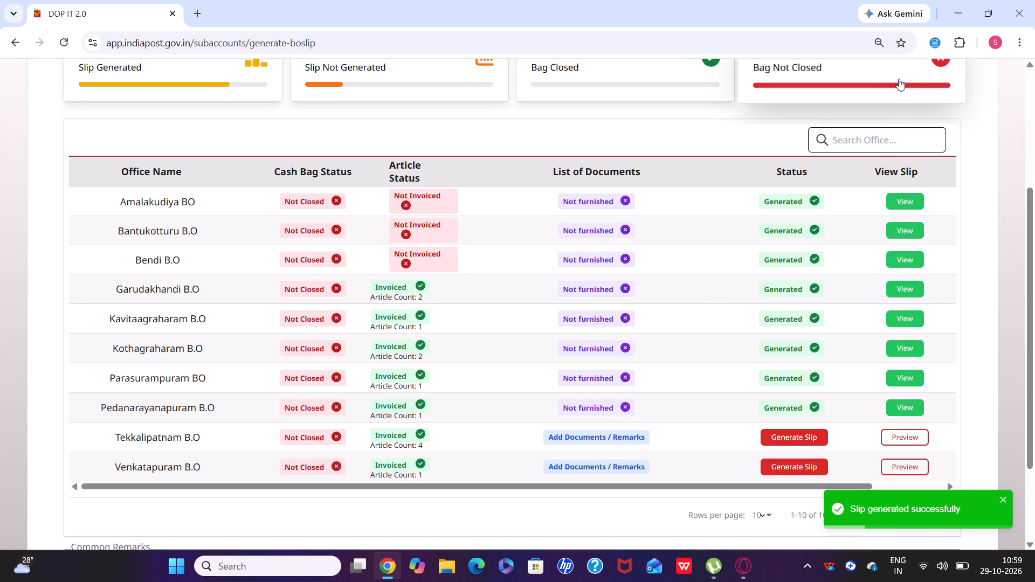
Generate the BO slip for Tekkalipatnam B.O without a cash bag and close the slip.
click(782, 445)
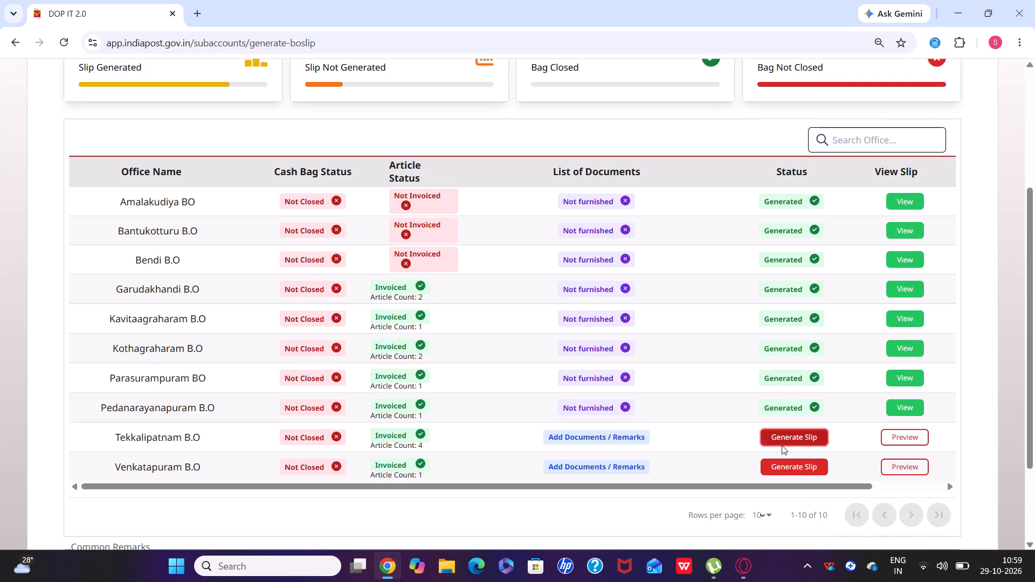
click(496, 332)
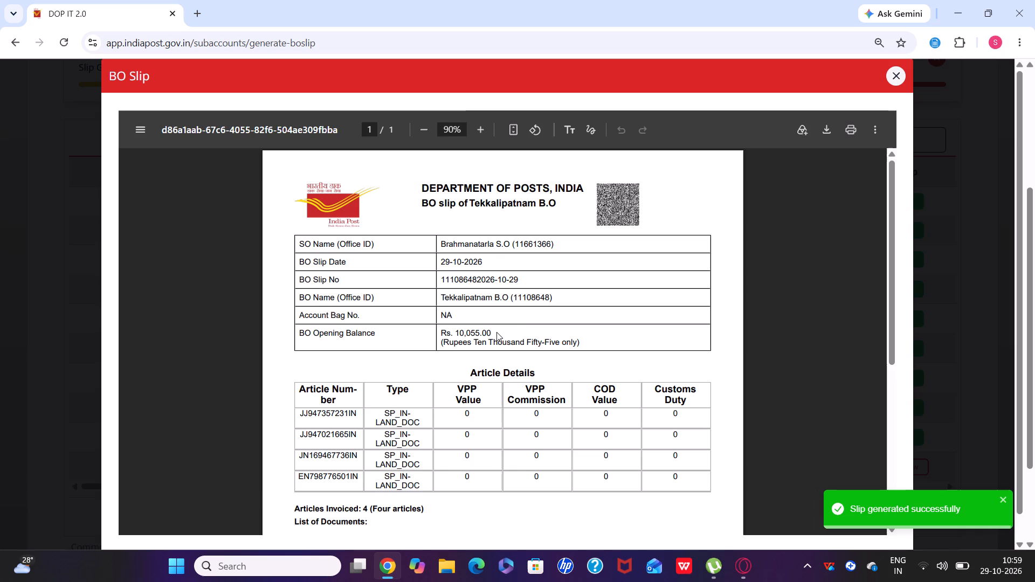
click(899, 78)
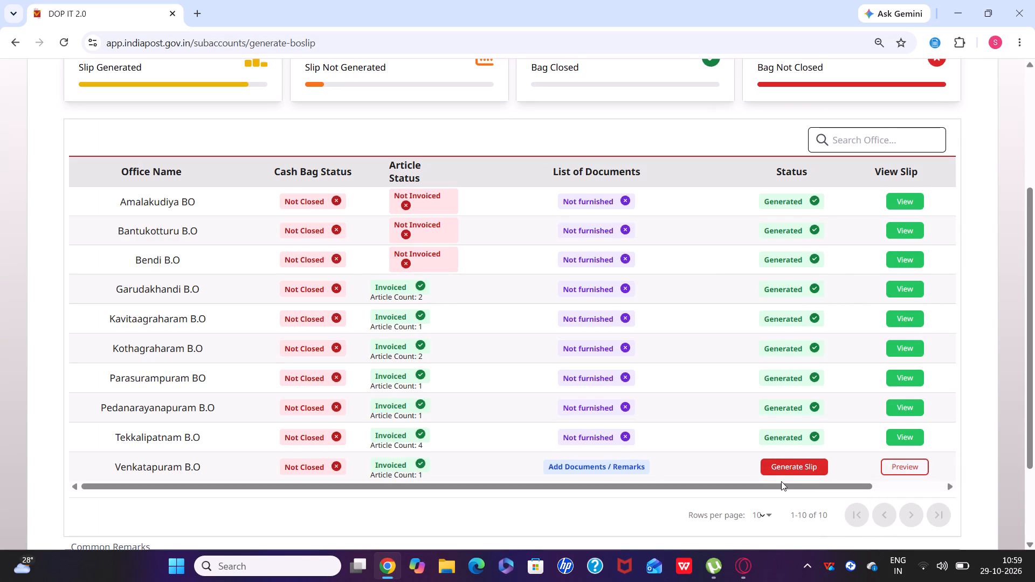
Generate the BO slip for Venkatapuram B.O without a cash bag and close the slip.
click(786, 463)
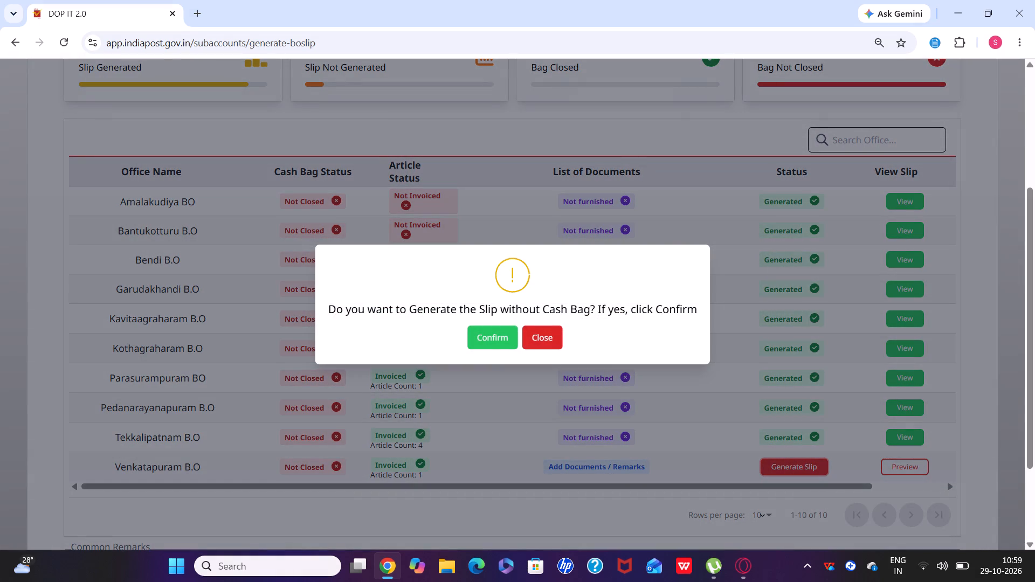
click(500, 337)
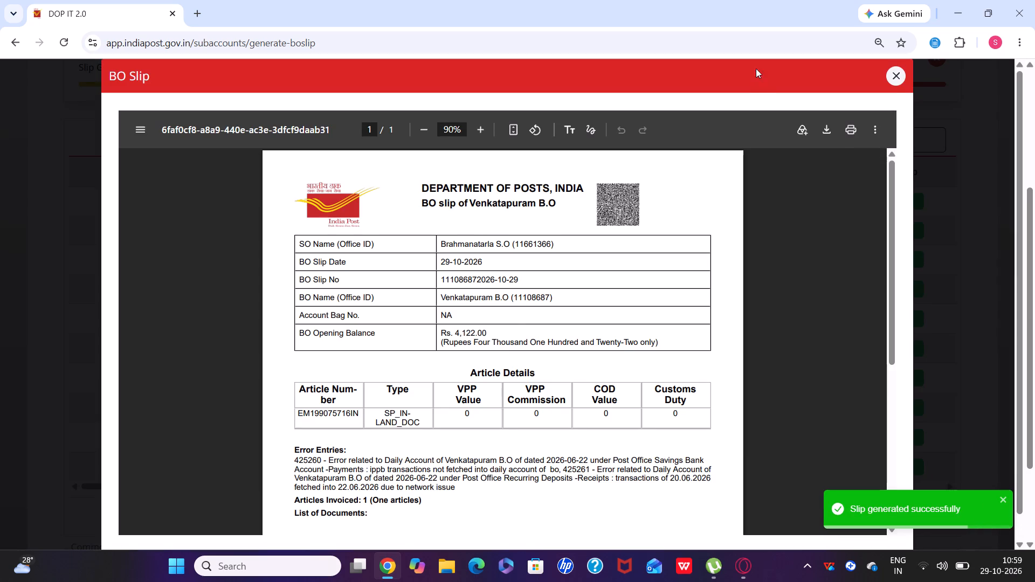
click(896, 78)
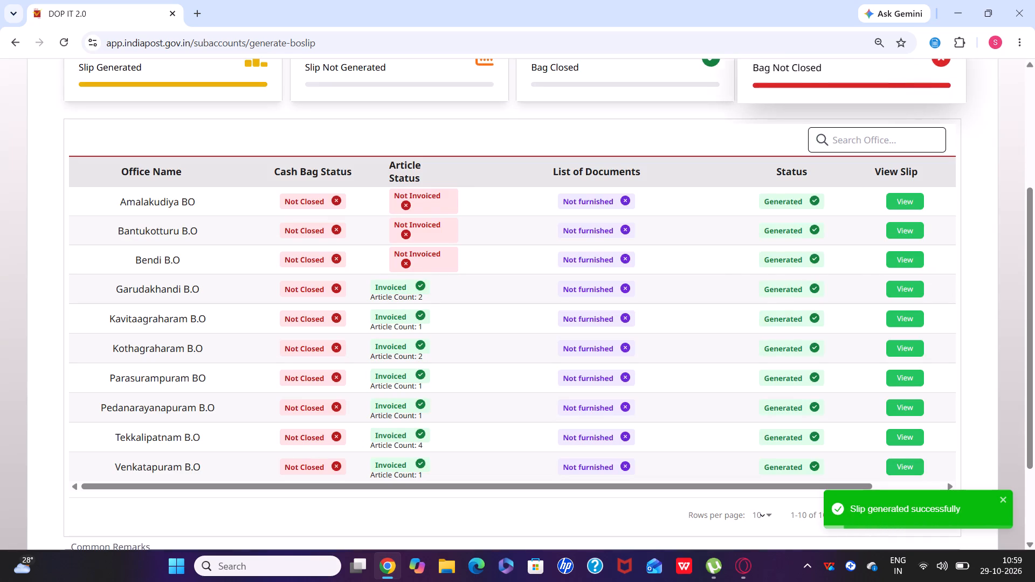
triple_click(950, 486)
triple_click(950, 486)
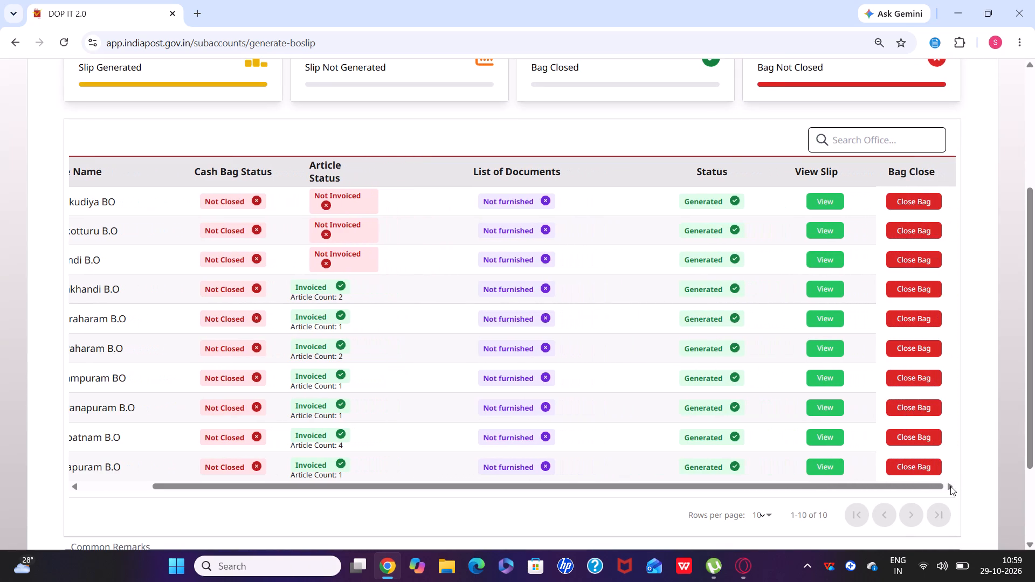
click(913, 201)
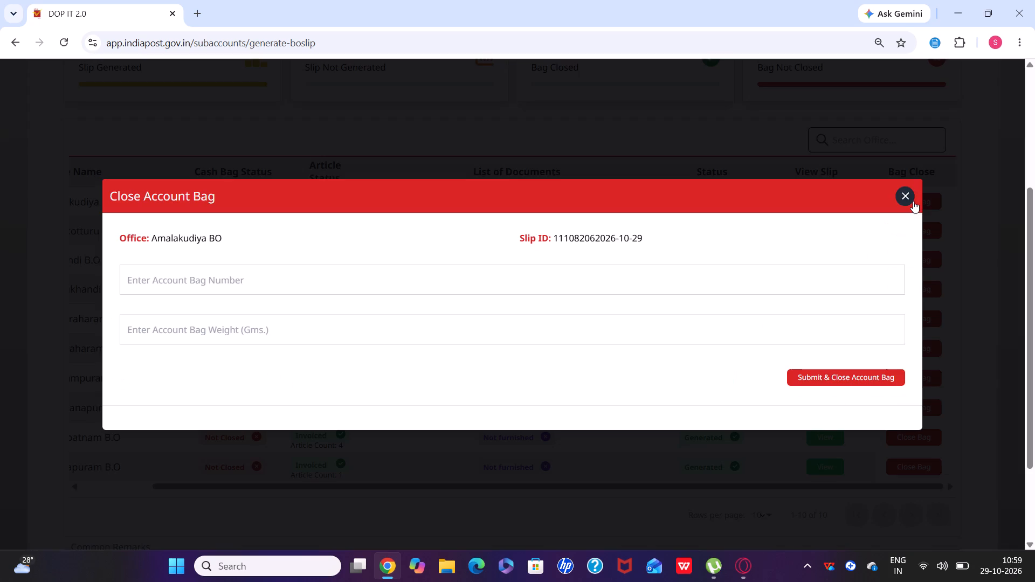
click(434, 328)
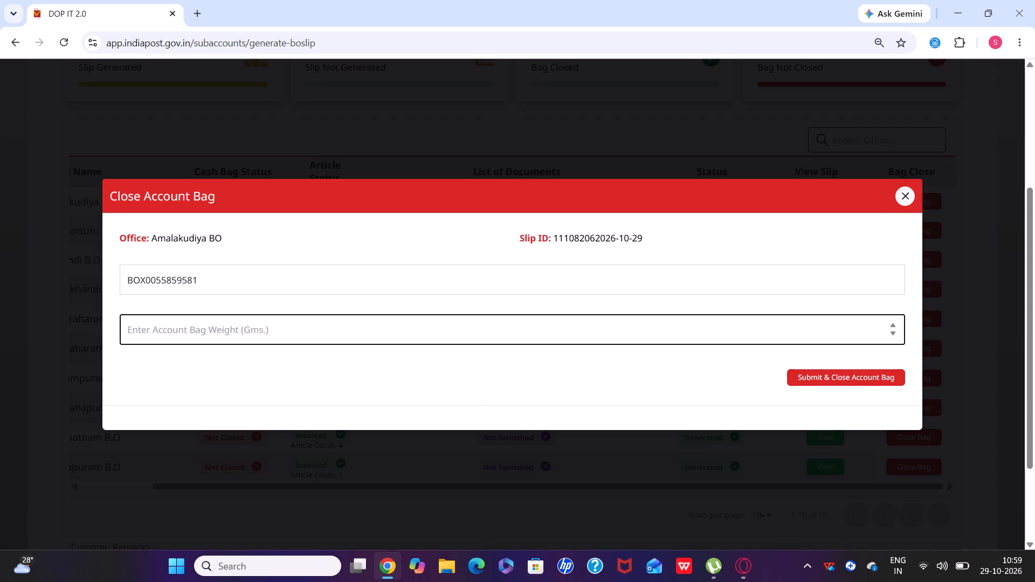
key(1)
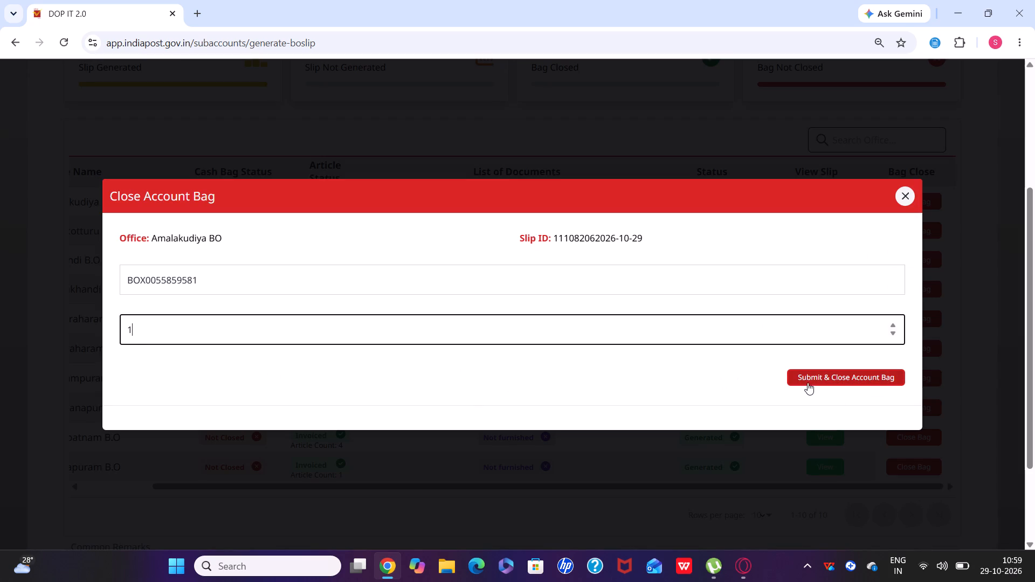
click(808, 377)
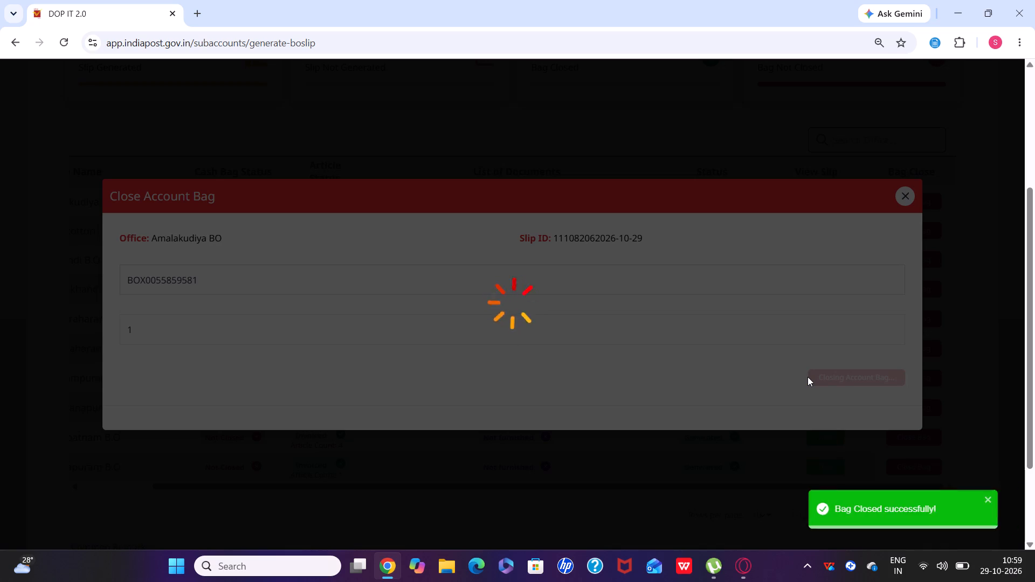
Submit and close the account bag for Bantukotturu B.O.
double_click(919, 231)
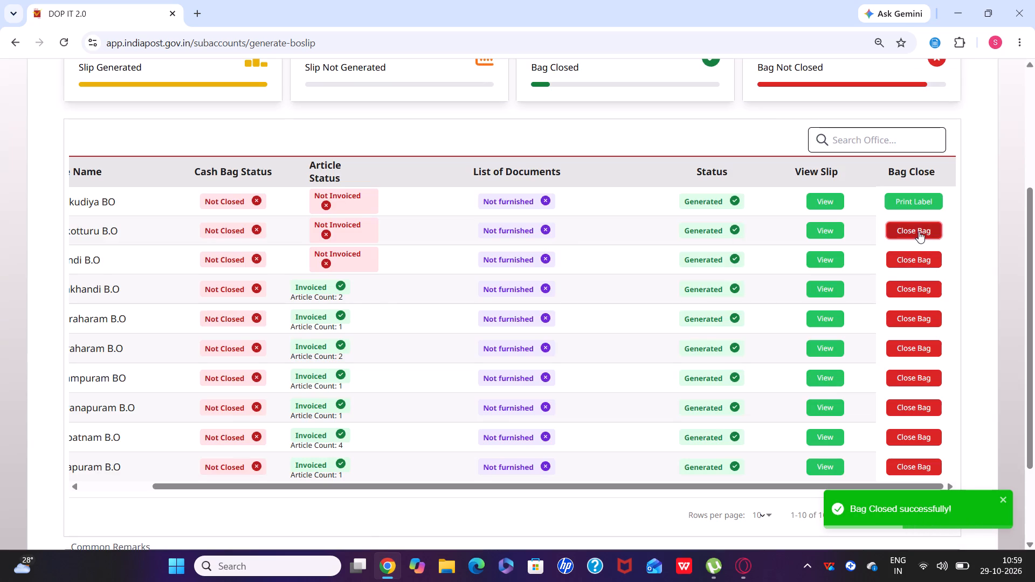
click(812, 379)
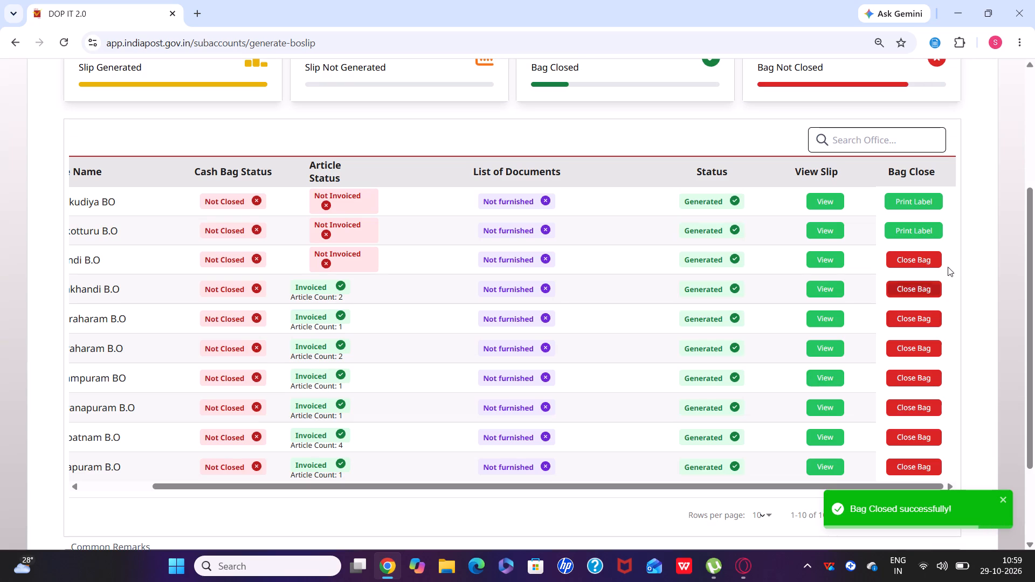
click(936, 259)
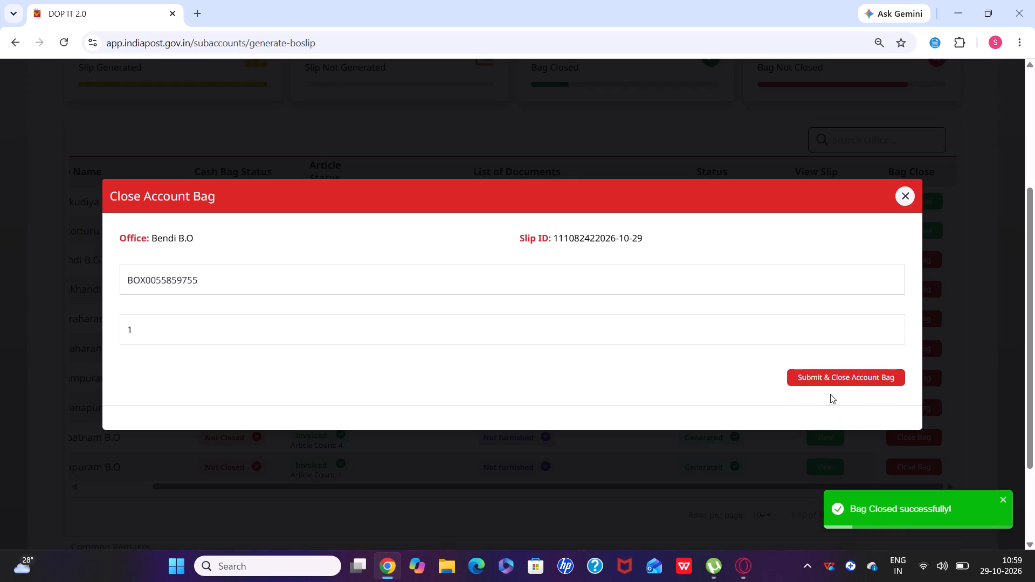
click(840, 377)
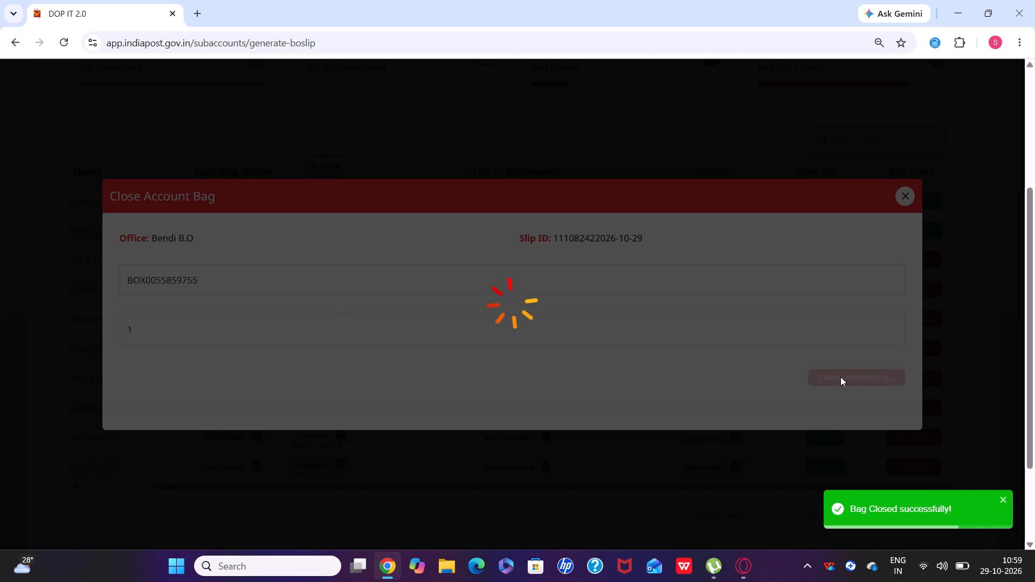
Close the account bag for Garudakhandi B.O with a weight of 1 gram.
click(920, 291)
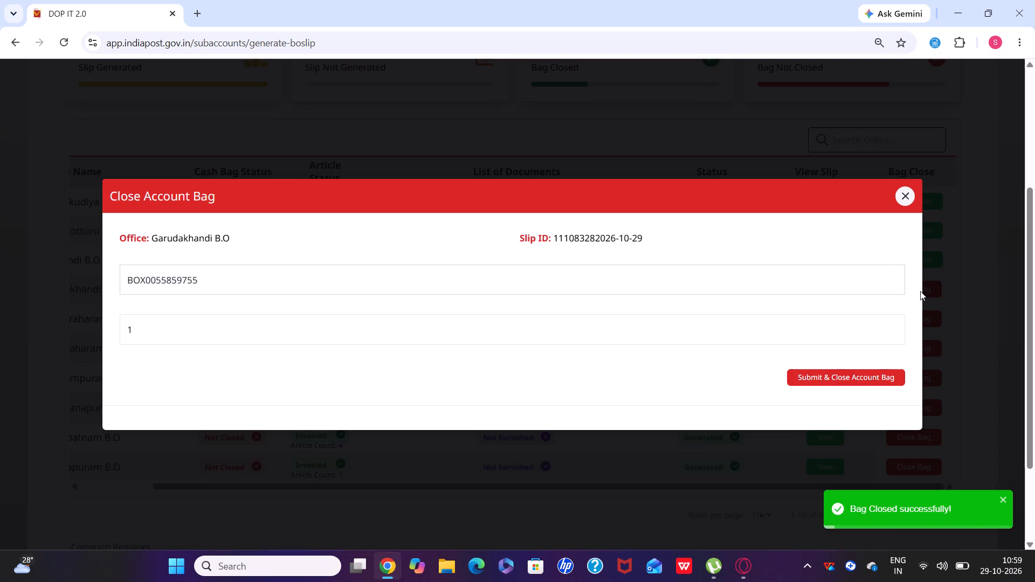
click(870, 376)
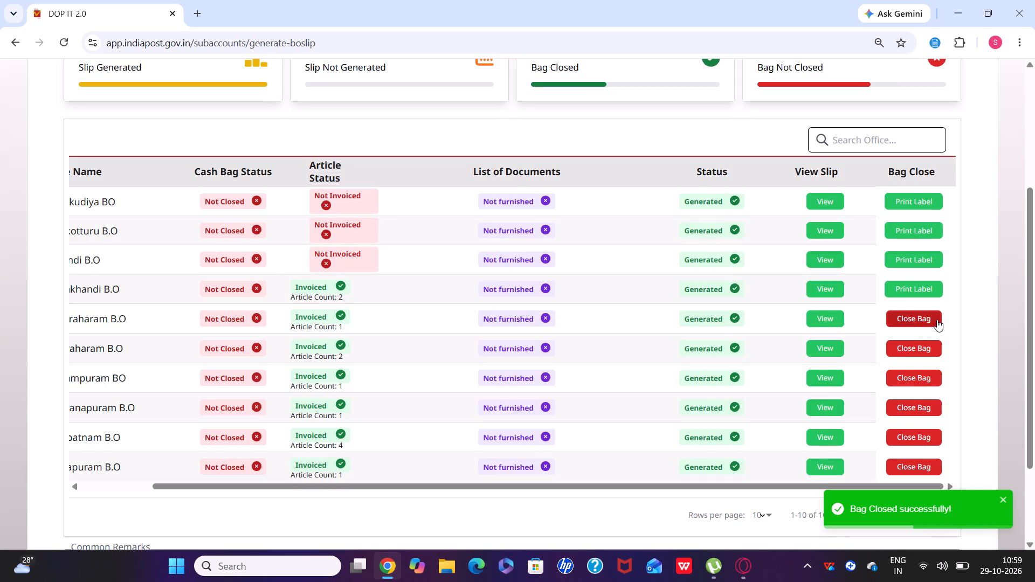
Submit and close the account bag for Kavitaagraharam B.O.
click(937, 320)
click(819, 375)
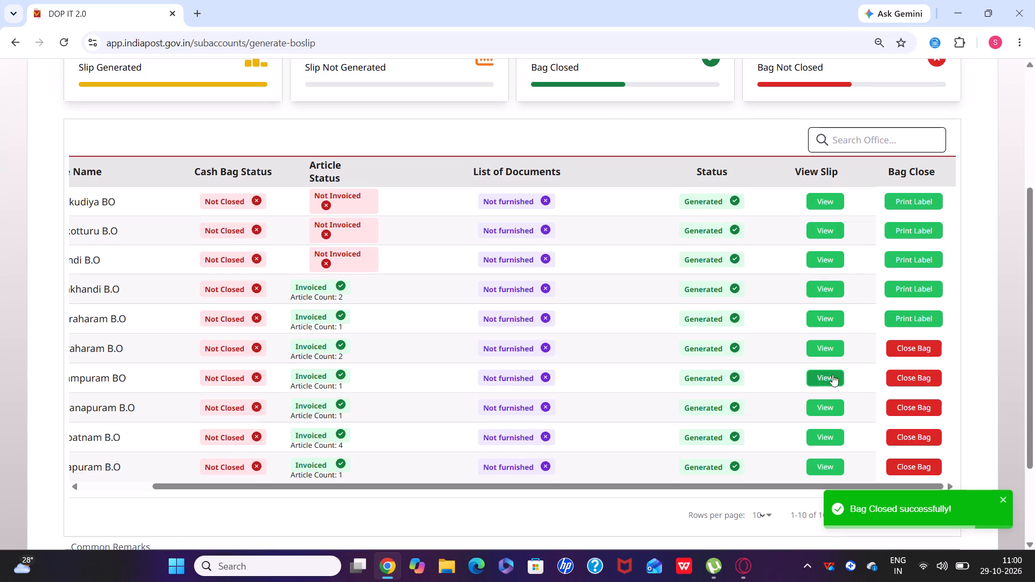
Submit and close the account bag for Kothagraharam B.O with a weight of 1, repeating the submission once.
click(929, 347)
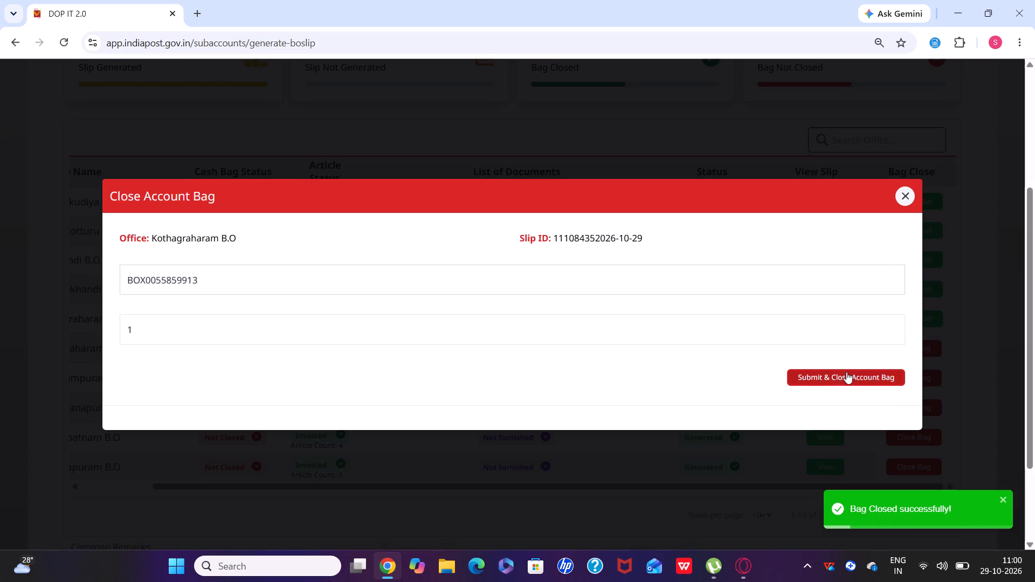
click(846, 372)
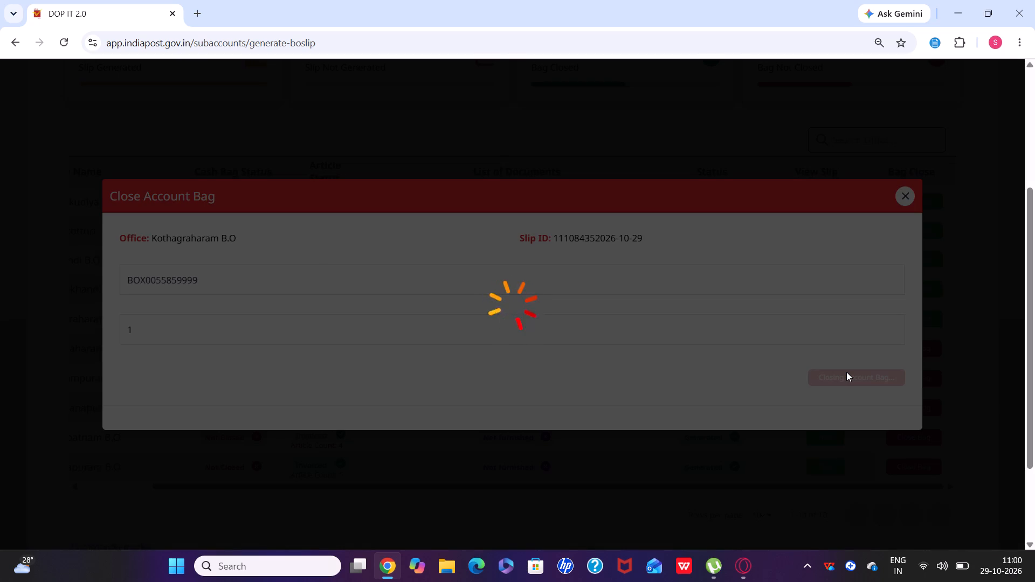
click(916, 354)
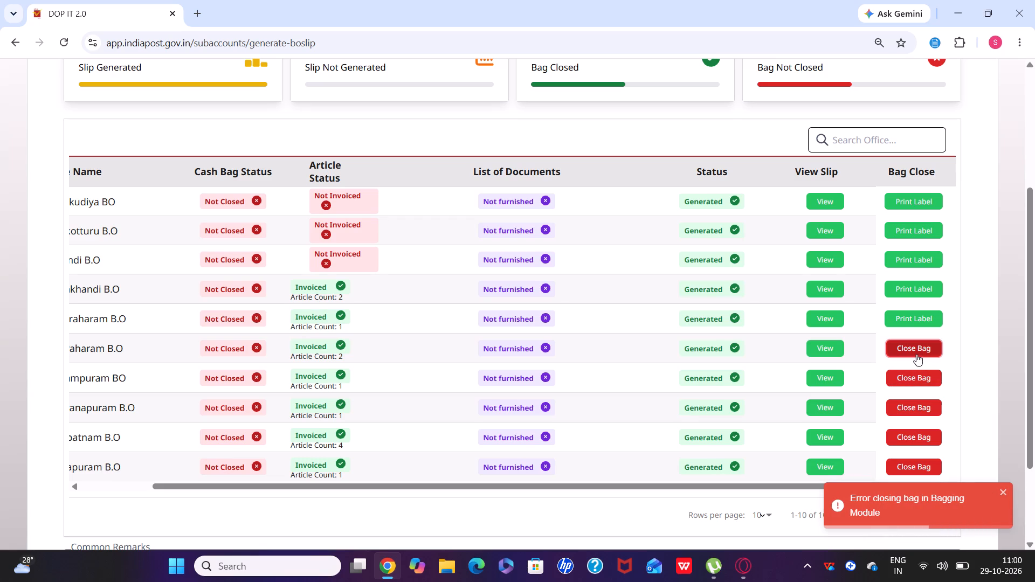
click(863, 374)
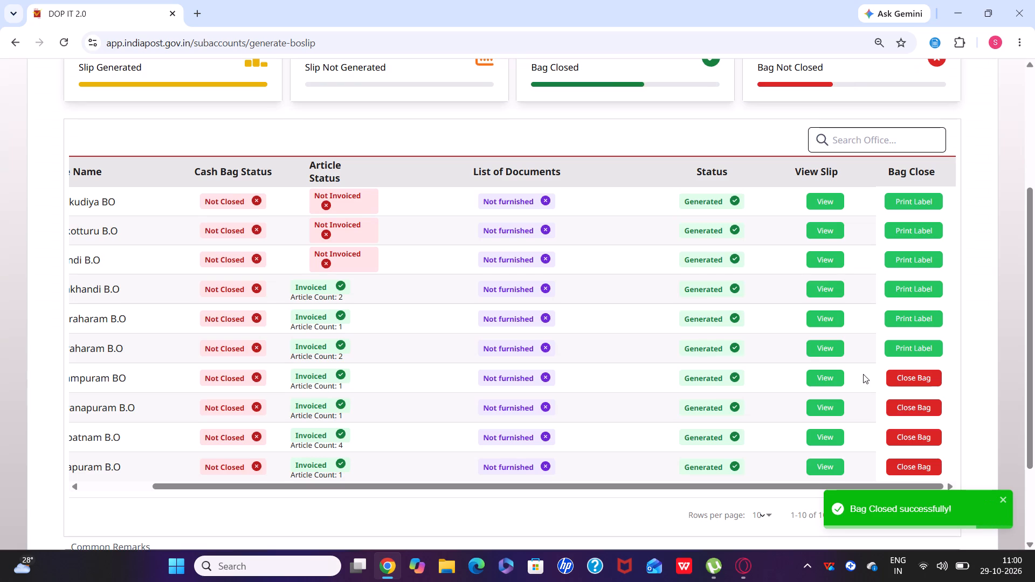
Submit and close the account bag for Parasurampuram BO with a weight of 1.
click(932, 379)
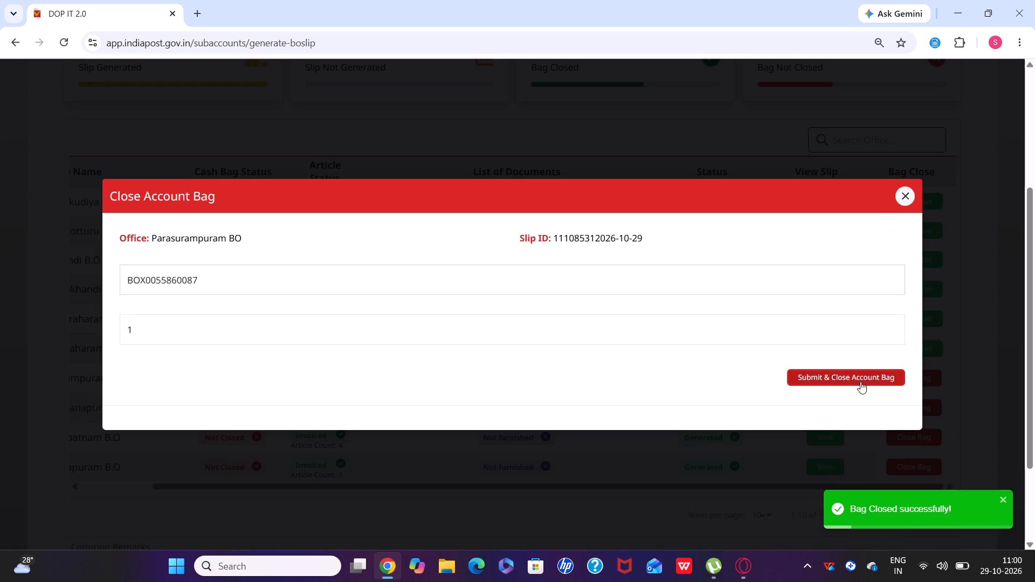
click(860, 379)
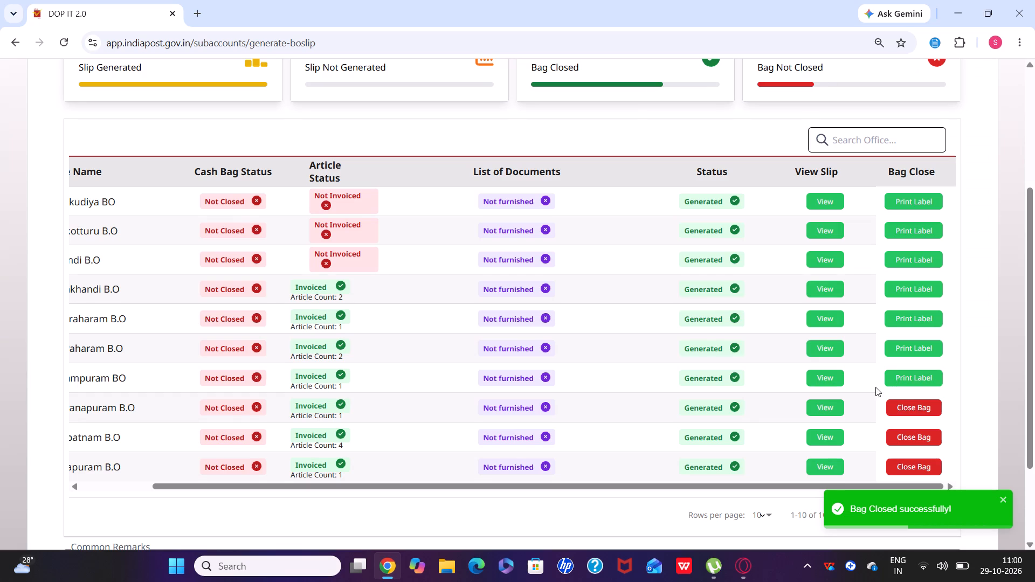
Submit and close the account bag for Pedanarayanapuram B.O with a weight of 1.
click(909, 401)
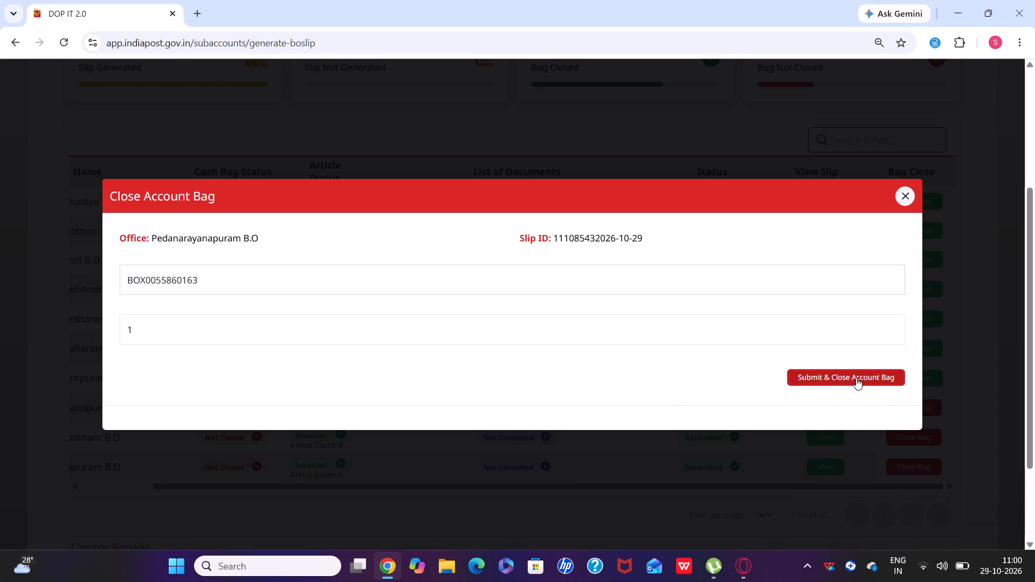
click(856, 378)
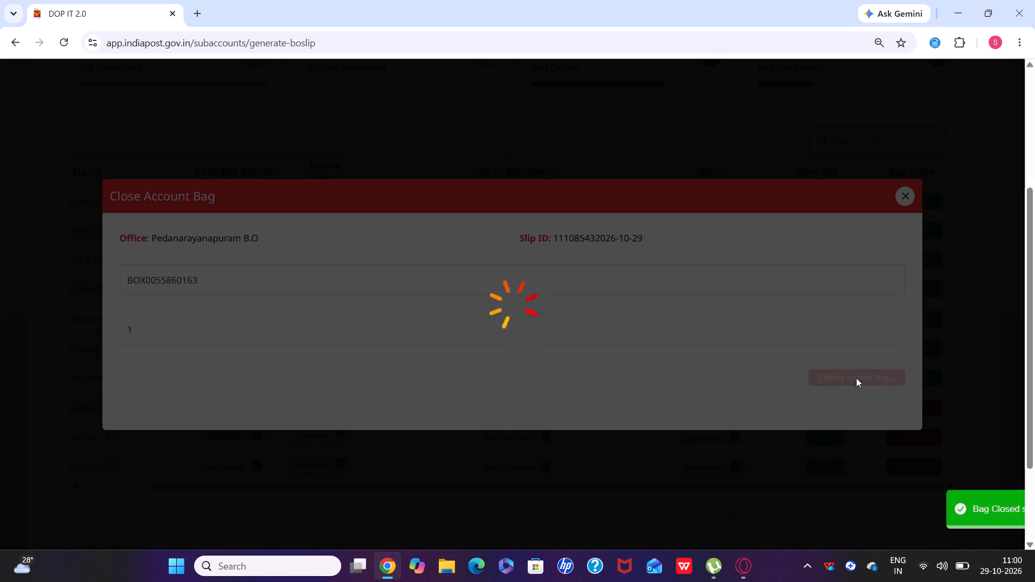
Submit and close the account bag for the branch office listed between Pedanarayanapuram B.O and Venkatapuram B.O.
click(917, 429)
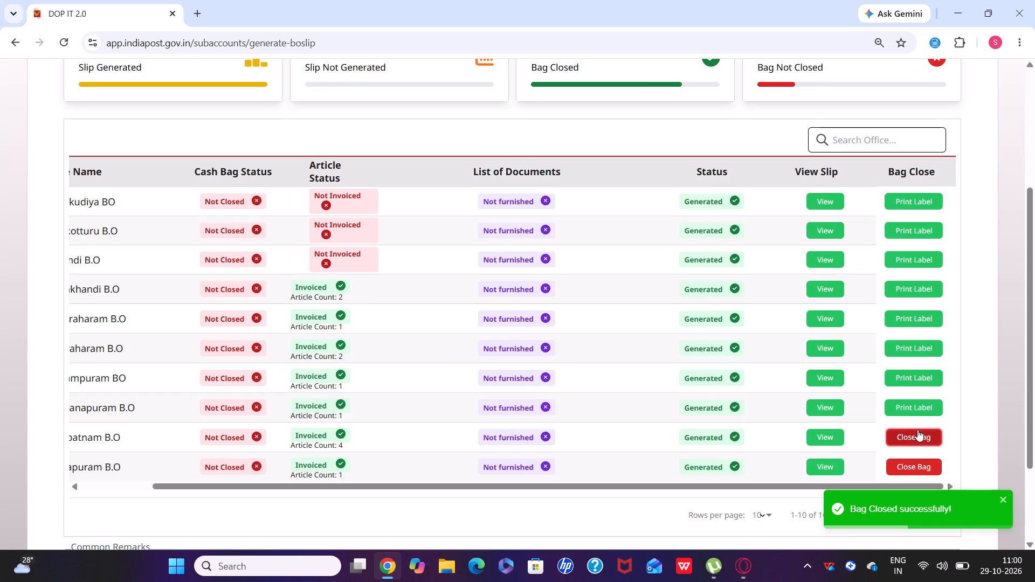
click(866, 372)
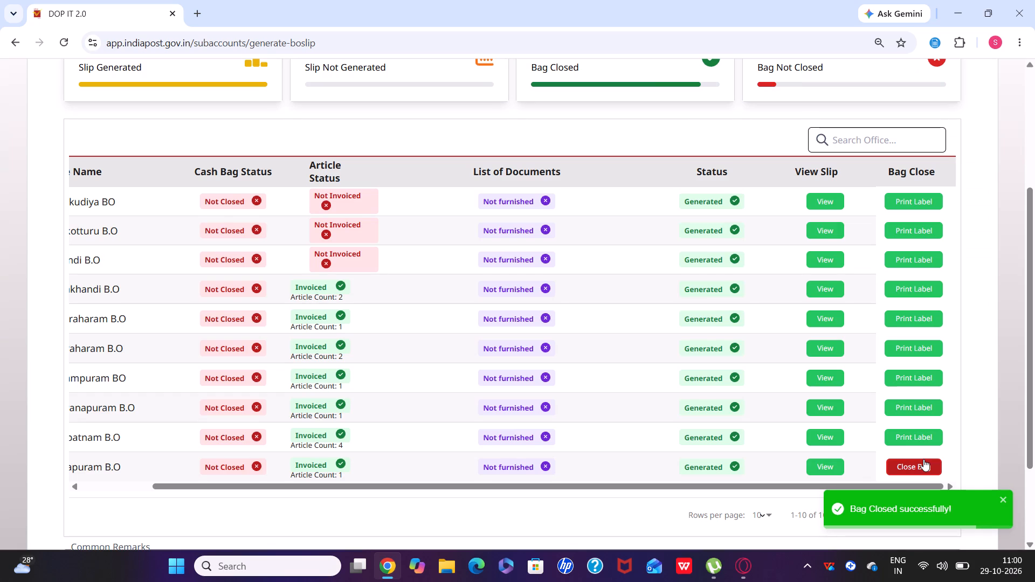
Submit and close the account bag for Venkatapuram B.O with a weight of 1.
click(923, 459)
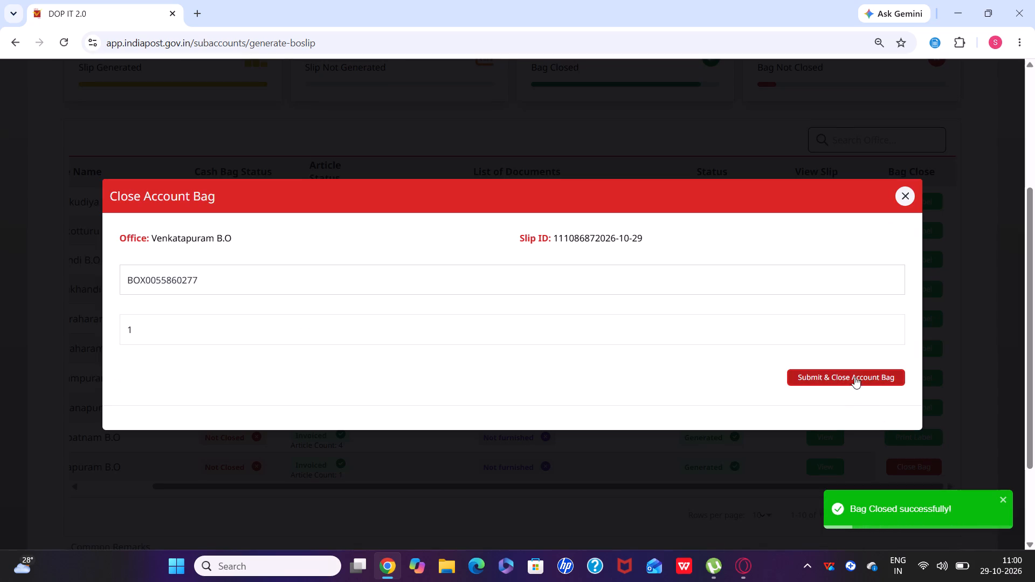
click(854, 375)
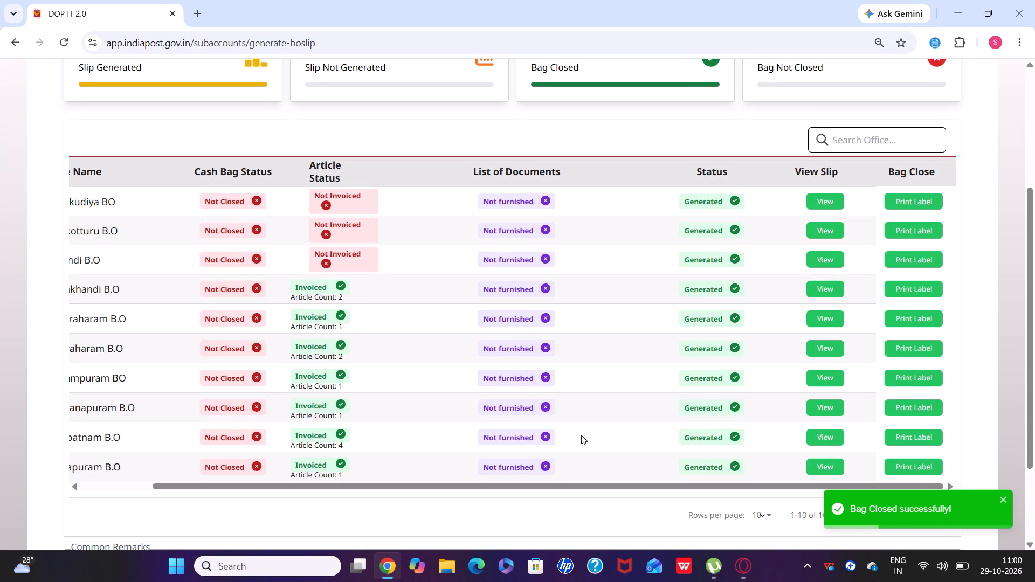
Open Bag Despatch in Bag Management and fetch today's Bantukotturu B.O 10:00 Bicycle Schedule 396882.
scroll(153, 184, up, 3)
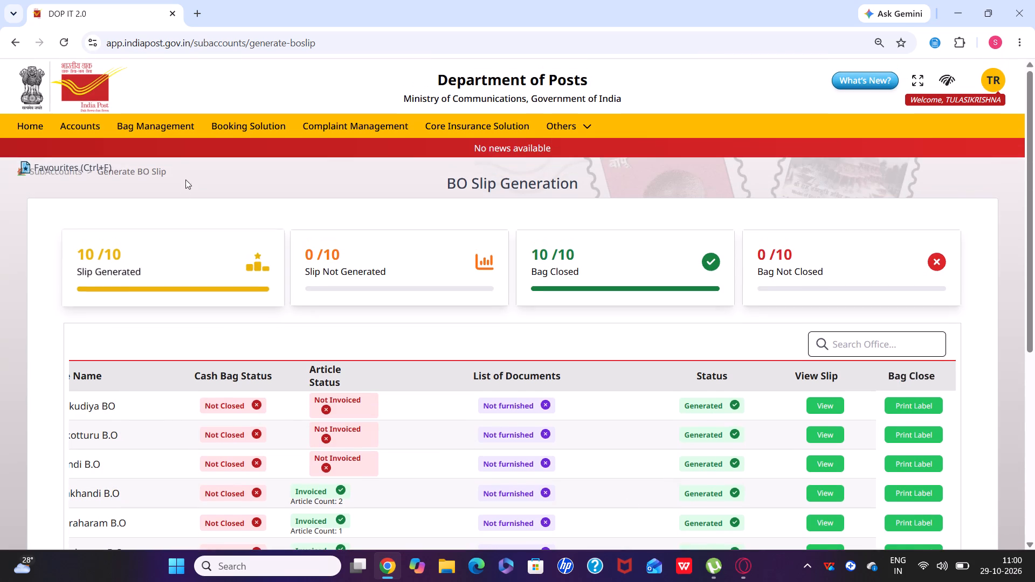
click(171, 132)
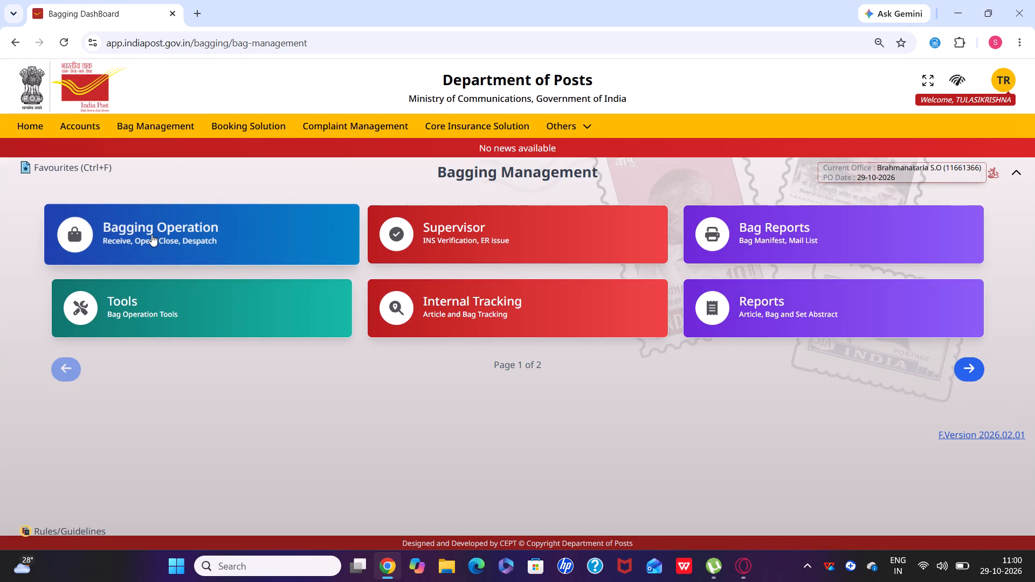
click(151, 234)
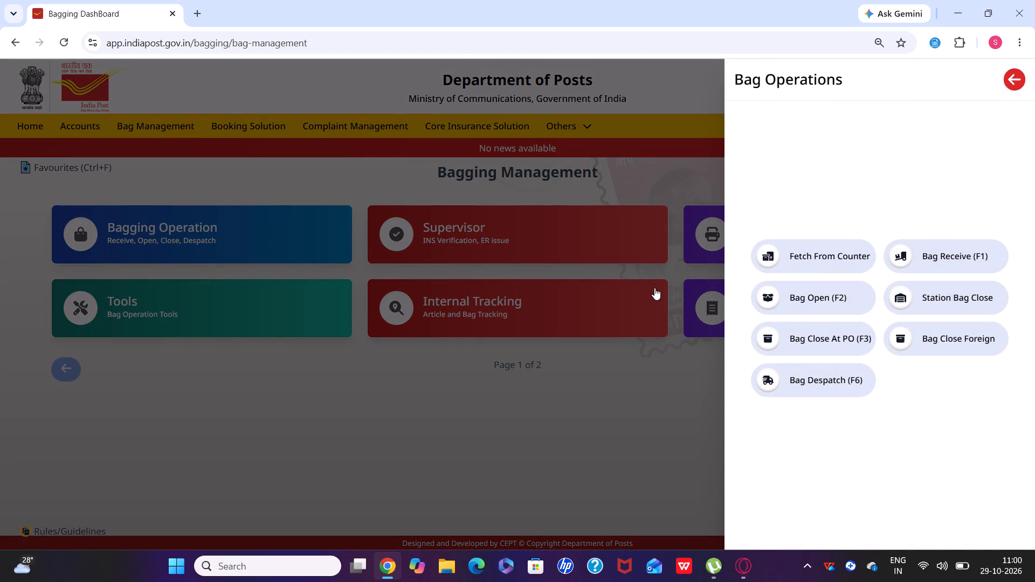
click(809, 387)
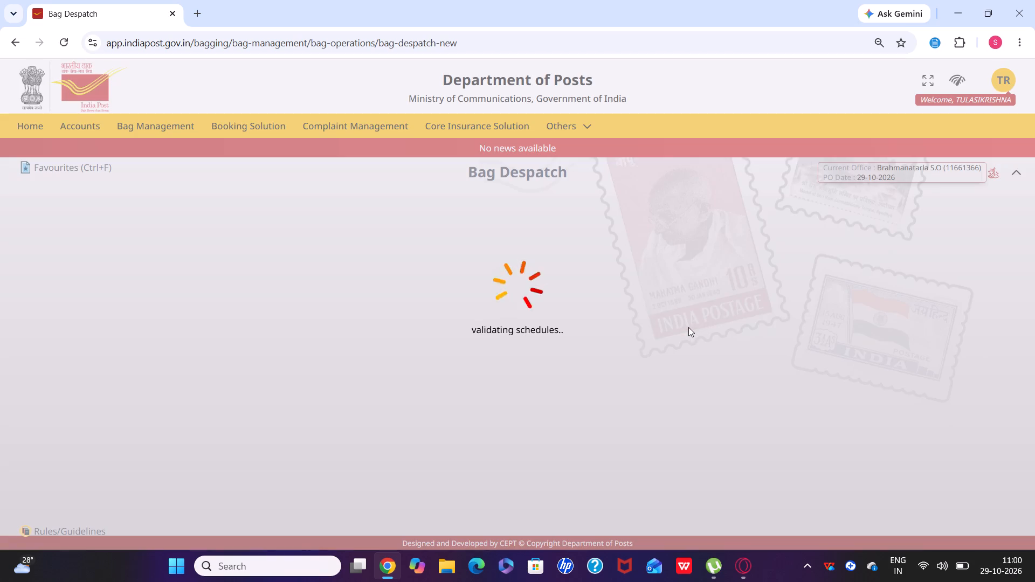
click(638, 239)
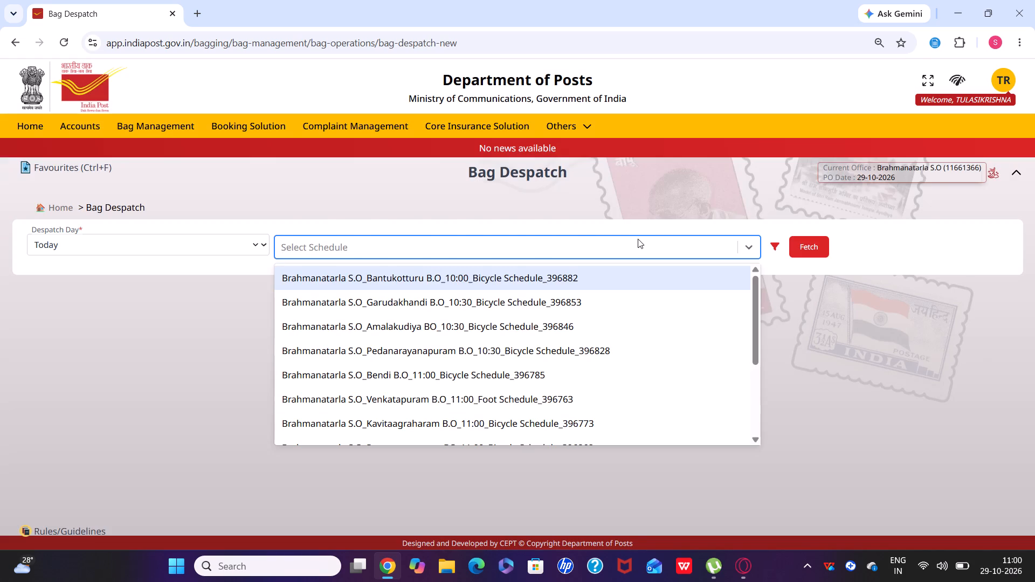
click(625, 268)
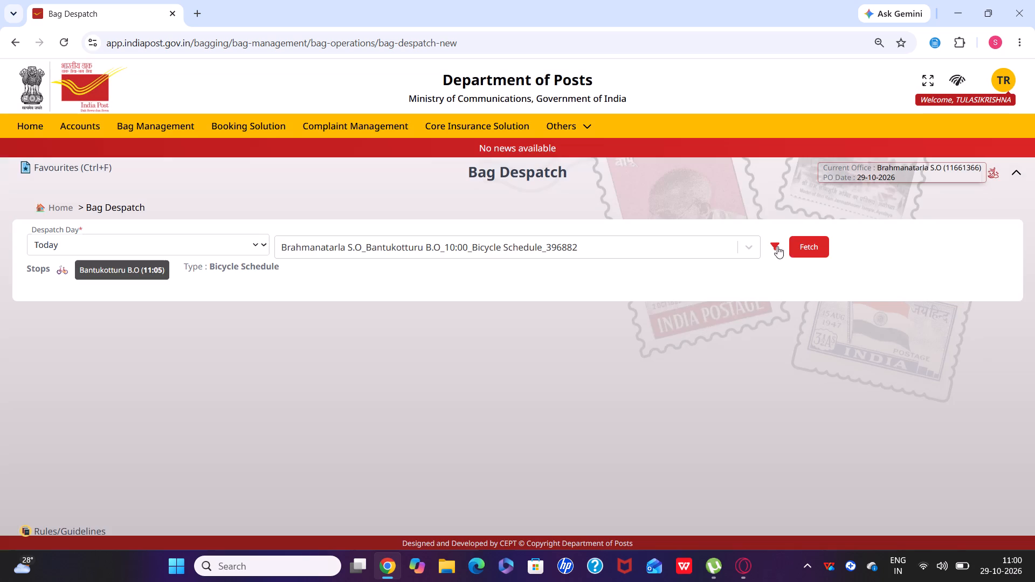
click(807, 246)
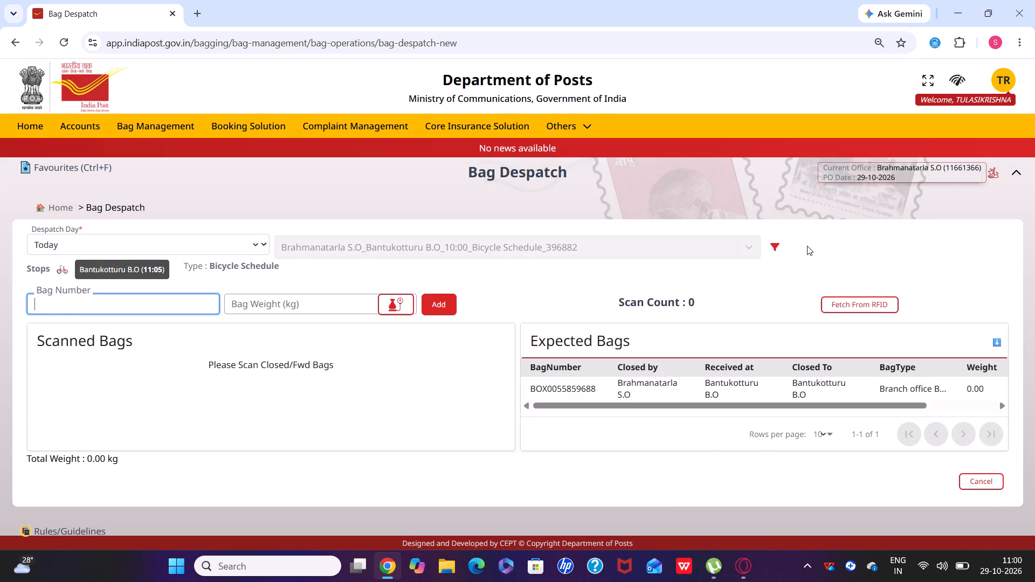
double_click(588, 386)
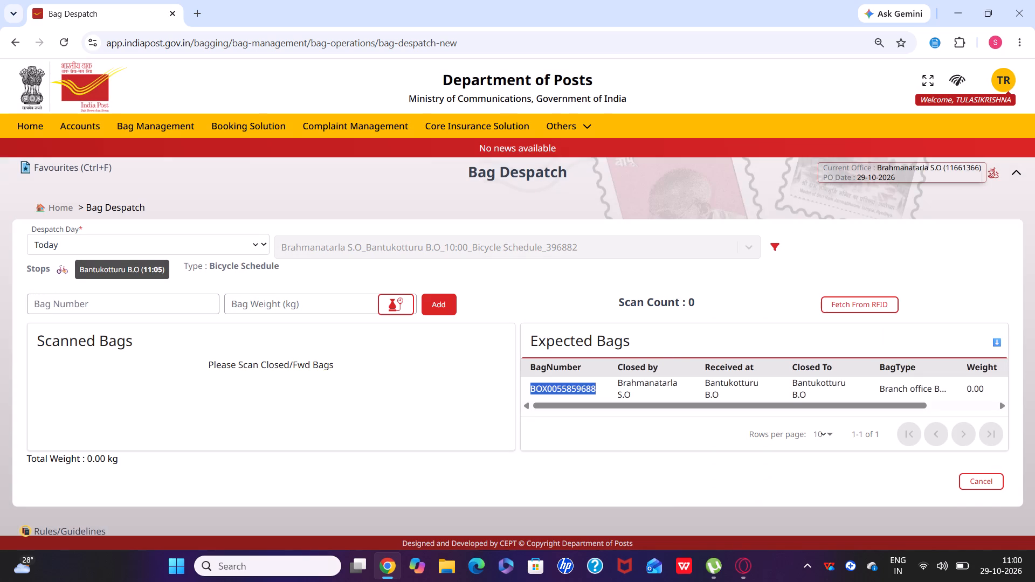
key(ctrl+c)
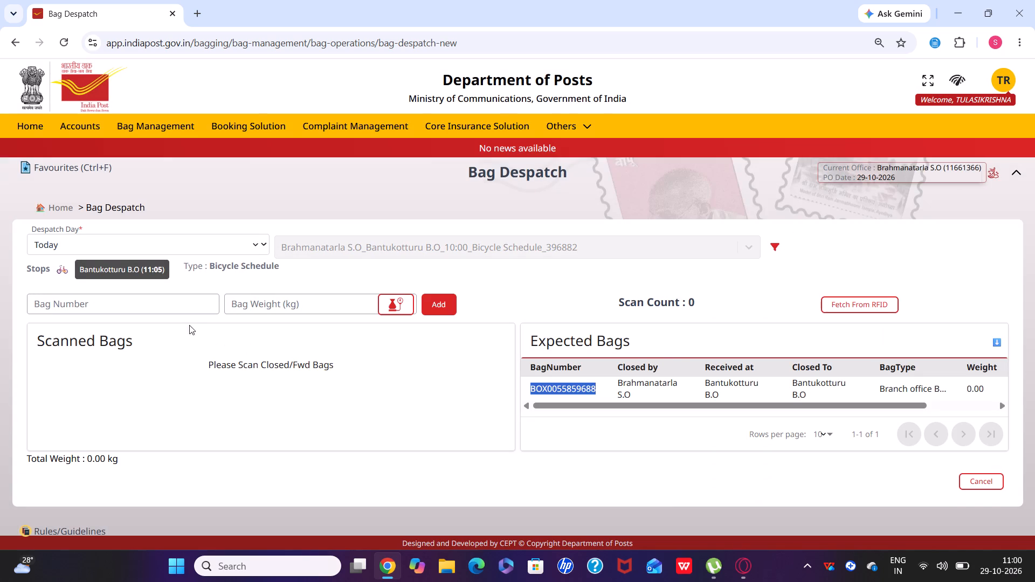
click(185, 314)
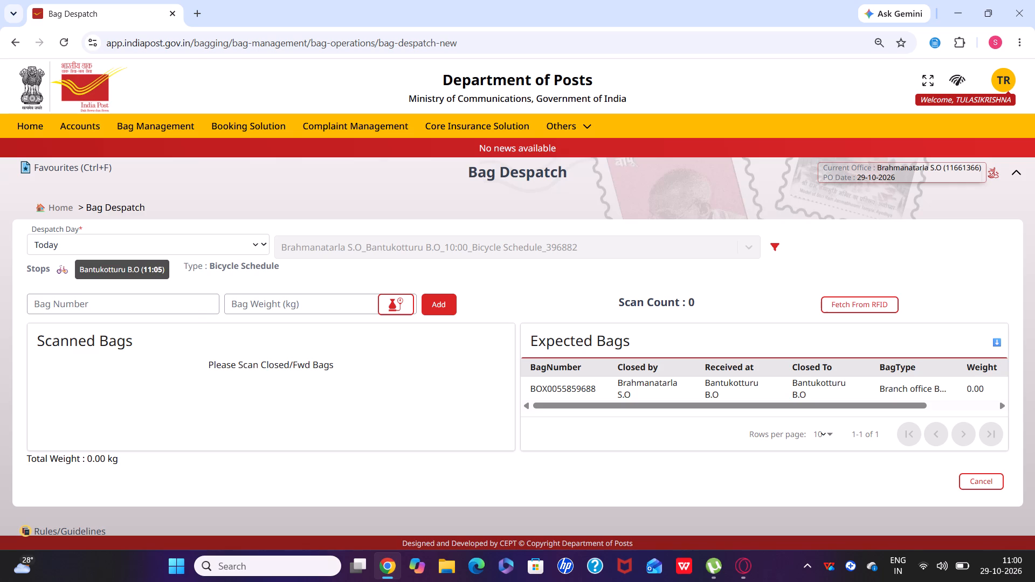
click(178, 300)
key(ctrl+v)
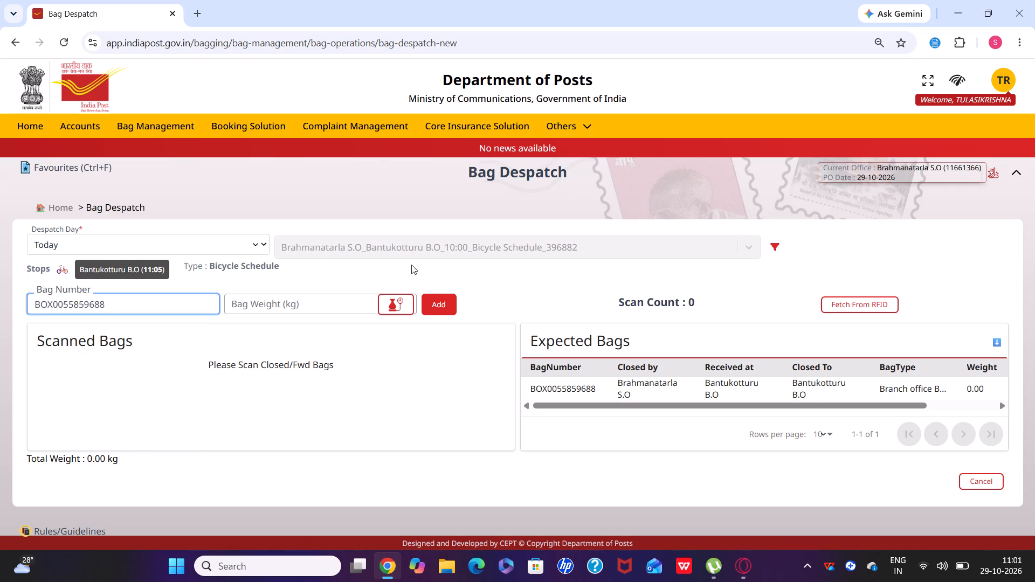
click(447, 308)
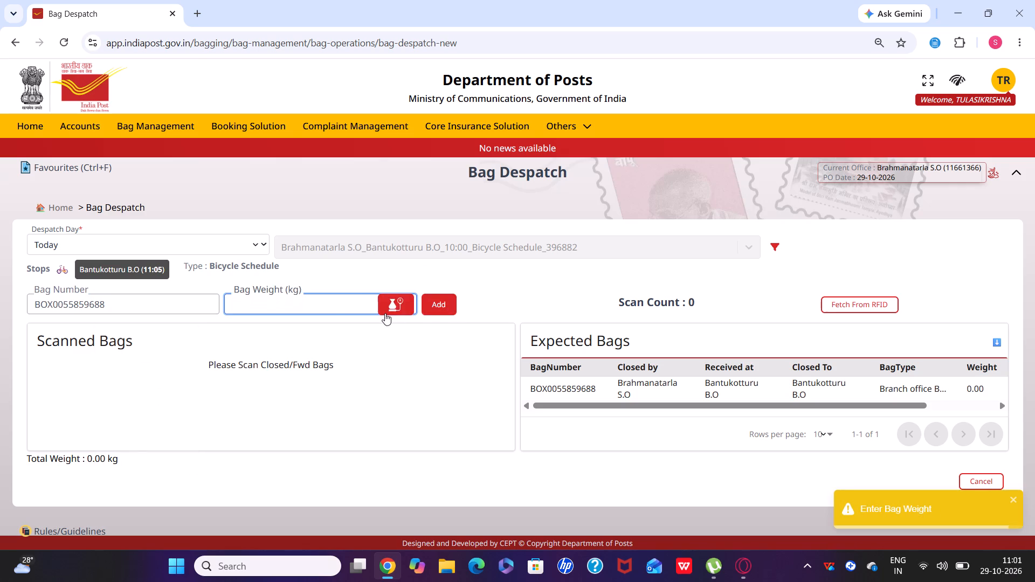
click(332, 308)
key(1)
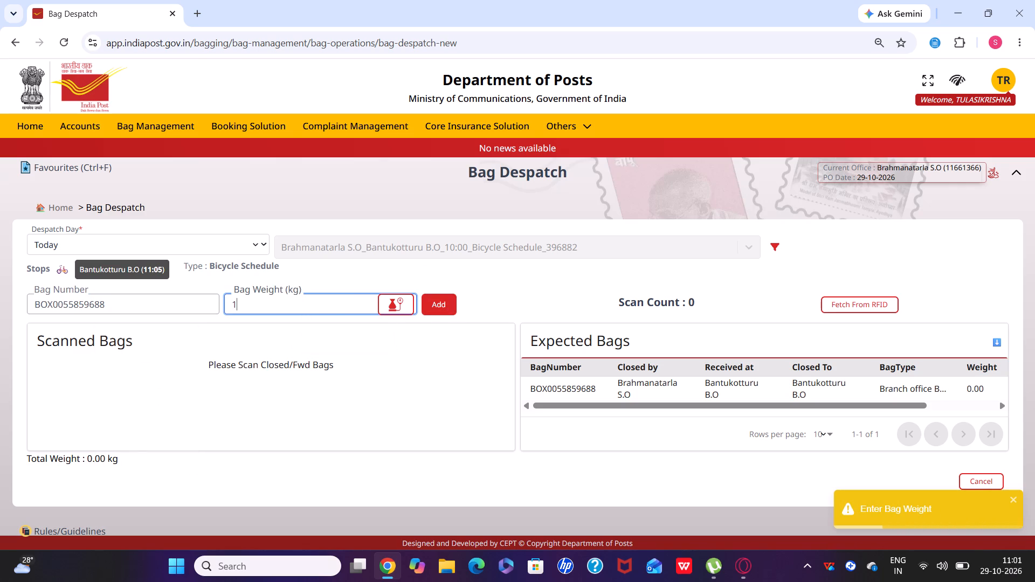
click(438, 299)
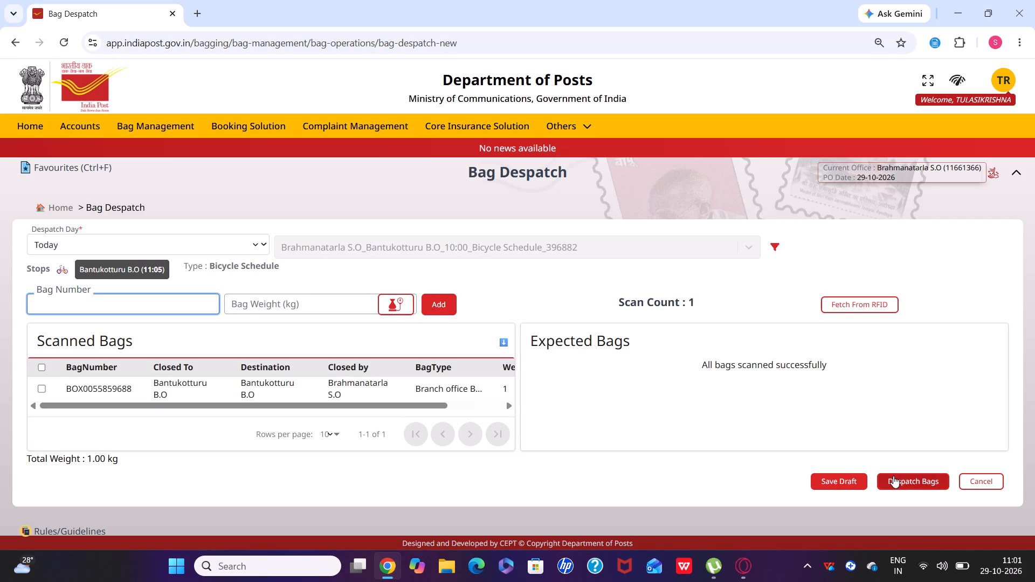
click(893, 476)
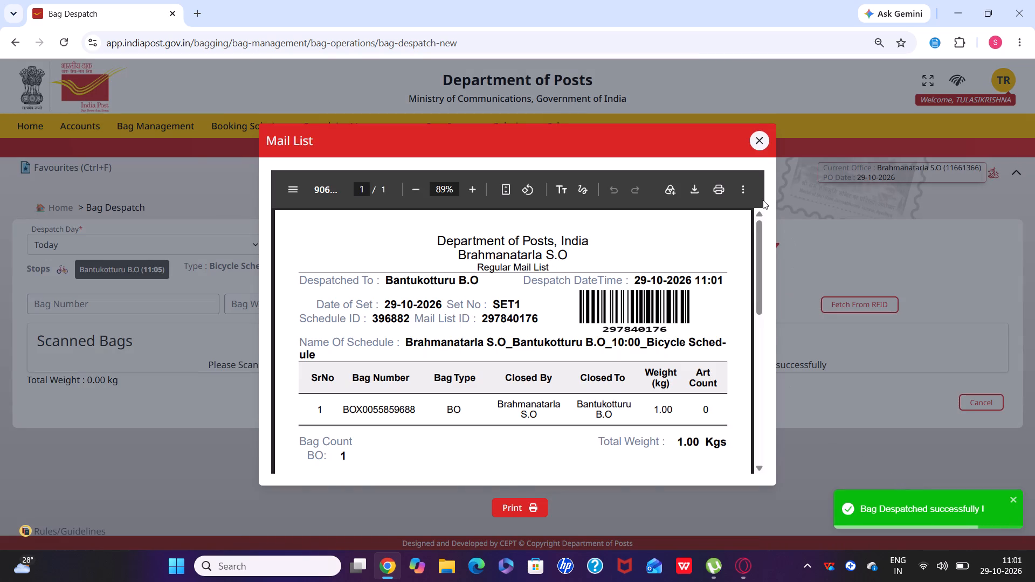
click(756, 139)
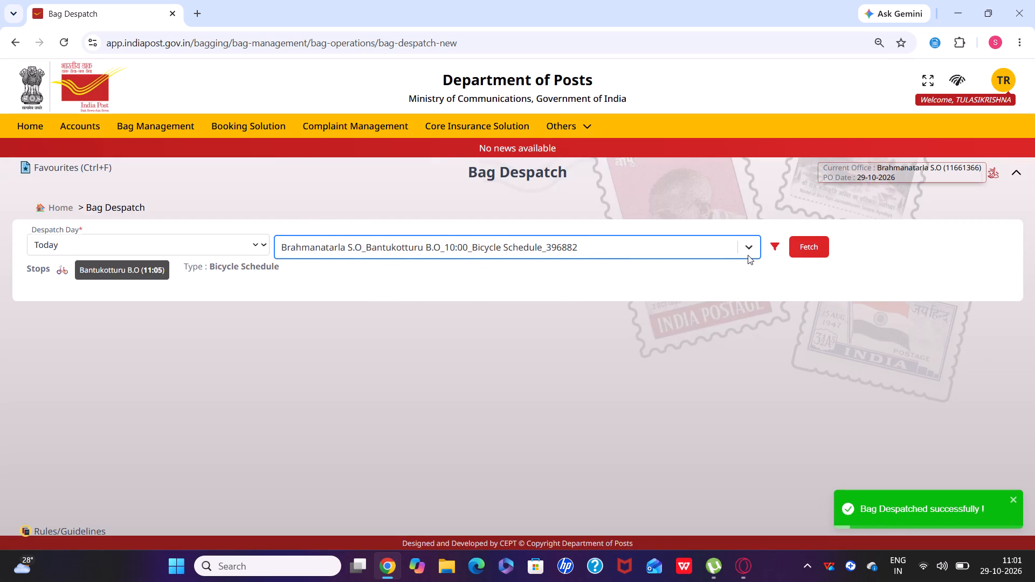
Fetch the Garudakhandi B.O 10:30 Bicycle Schedule 396853 for despatch.
click(748, 255)
click(736, 304)
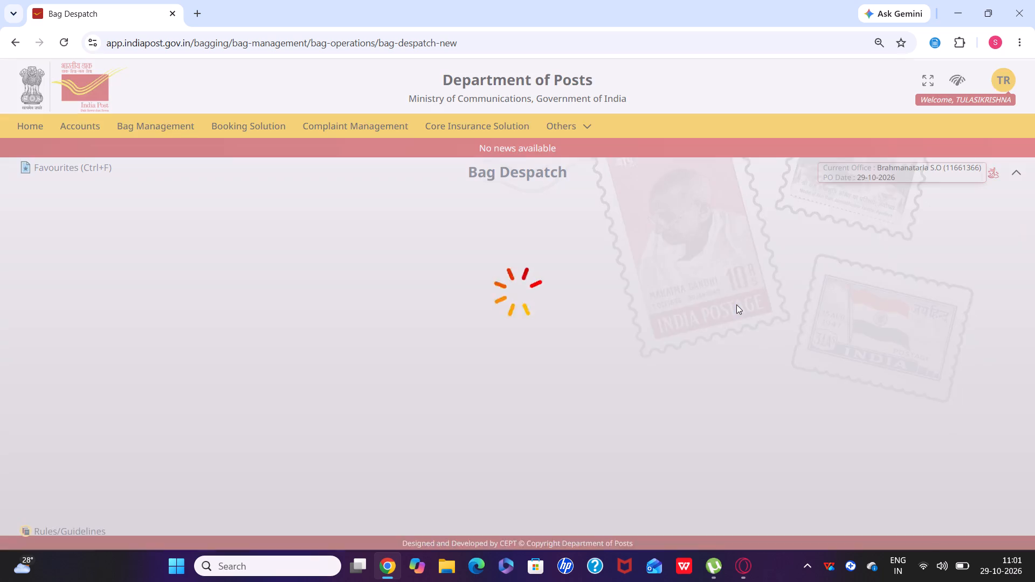
click(803, 247)
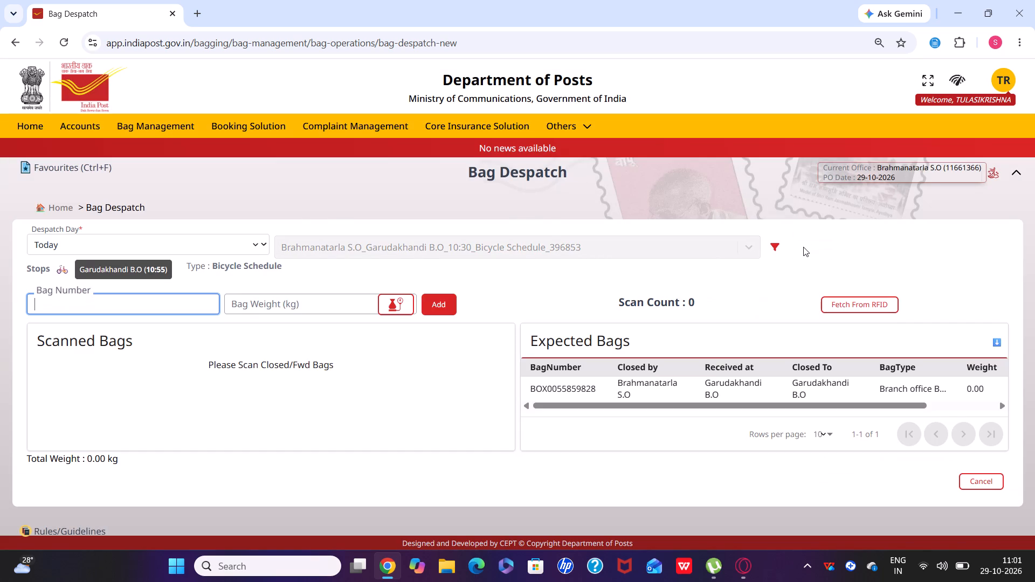
click(574, 389)
click(574, 389)
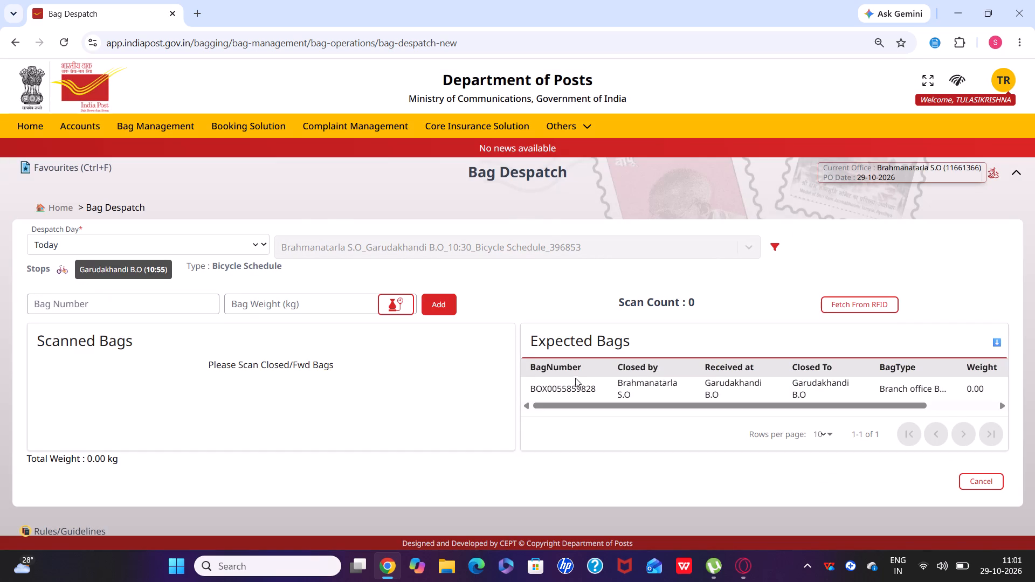
double_click(573, 387)
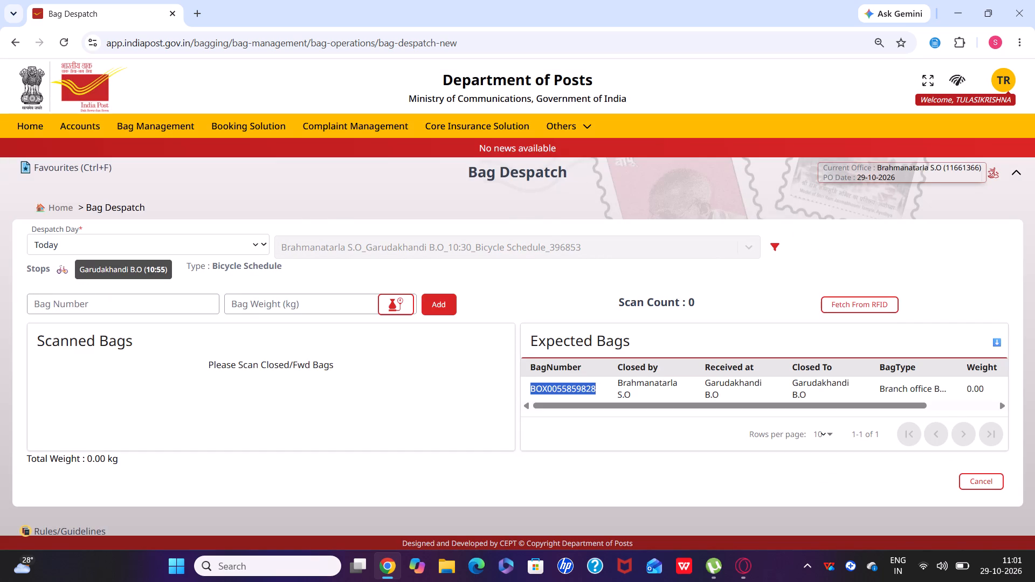
key(ctrl+c)
click(176, 305)
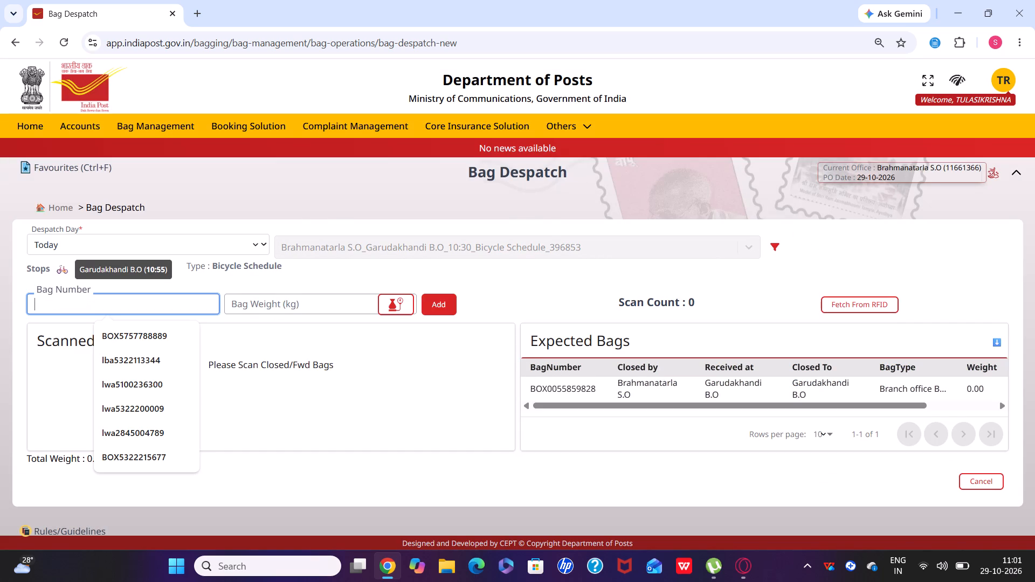
key(ctrl+v)
click(303, 296)
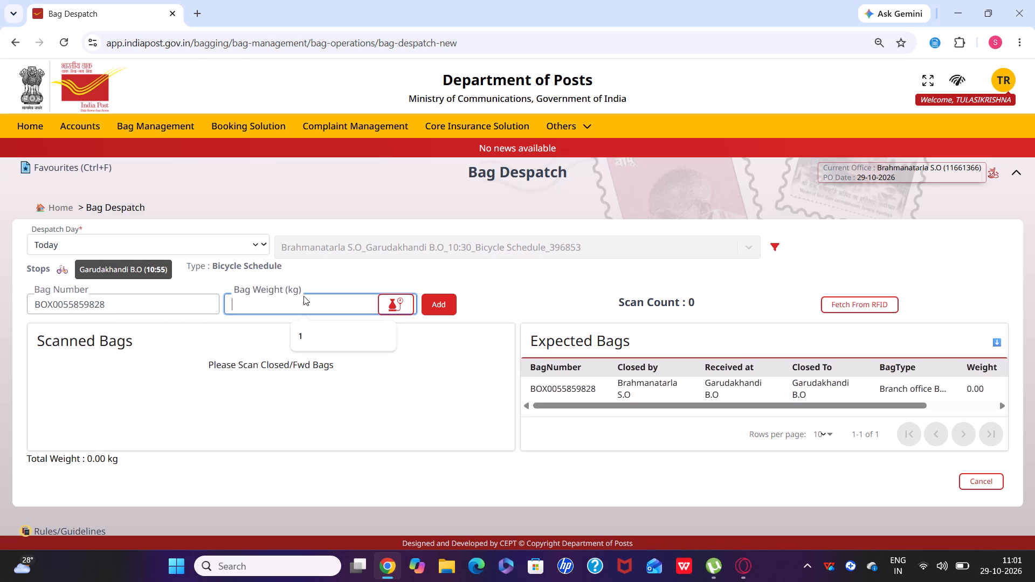
click(322, 343)
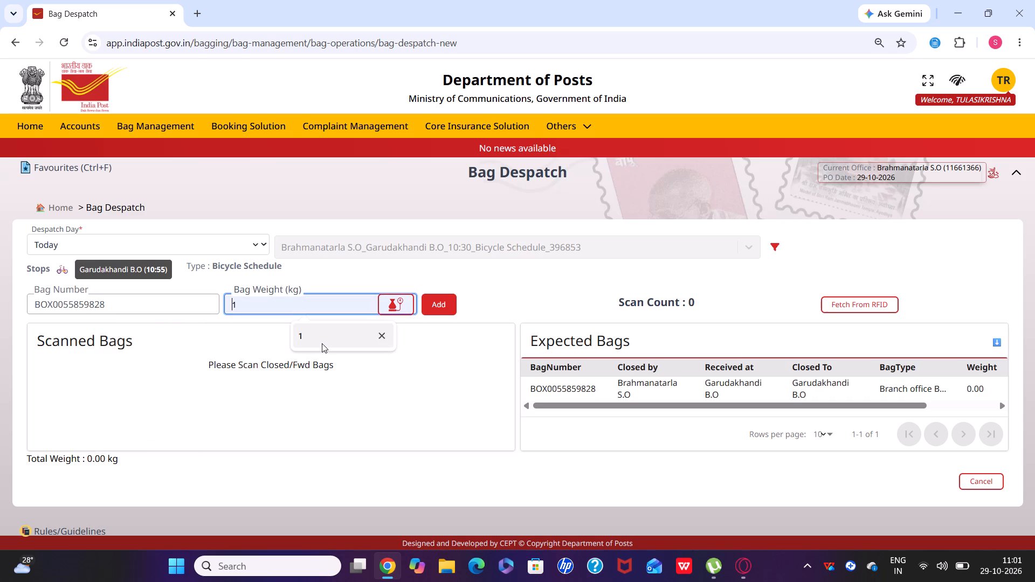
click(444, 304)
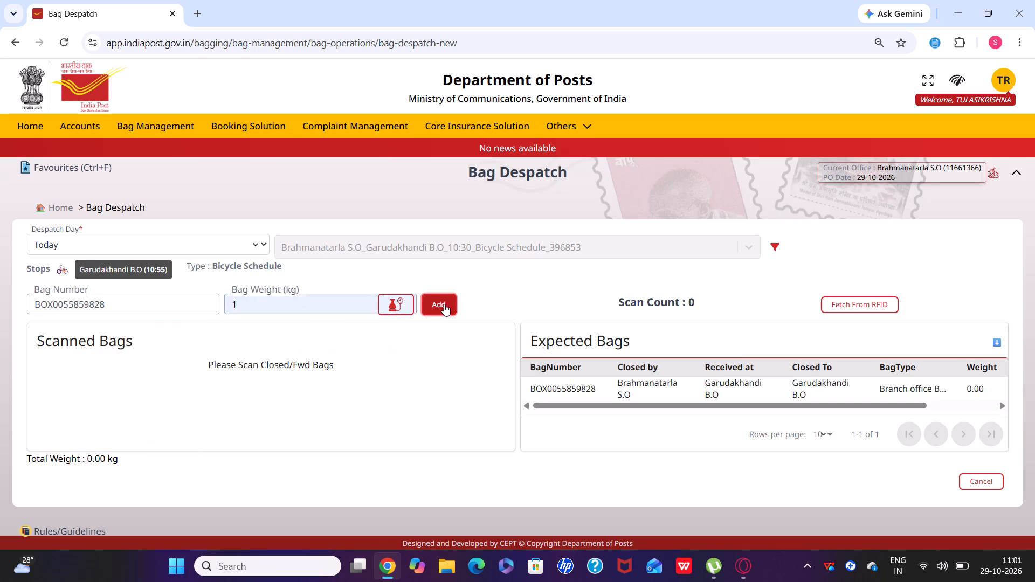
click(891, 480)
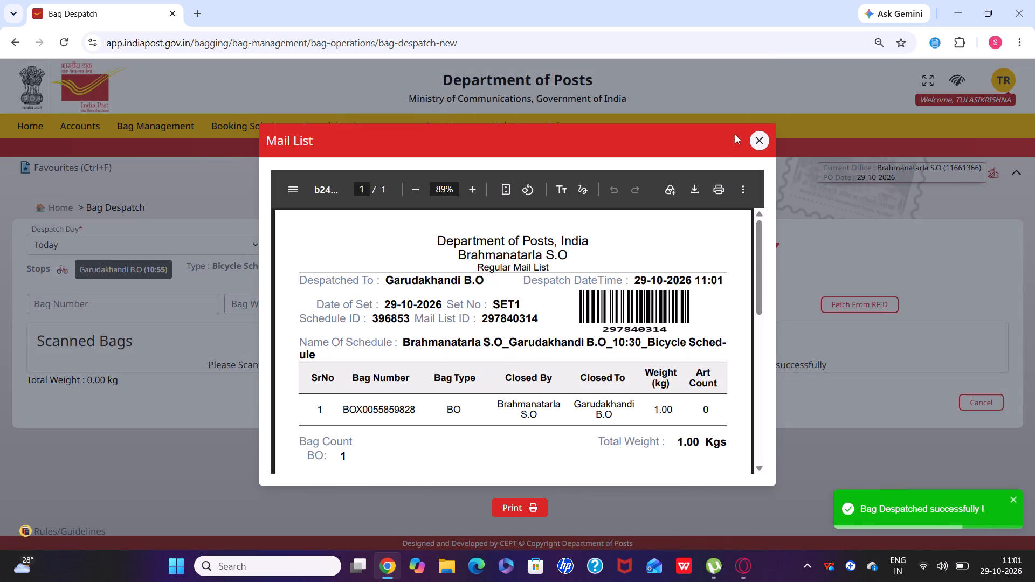
click(761, 136)
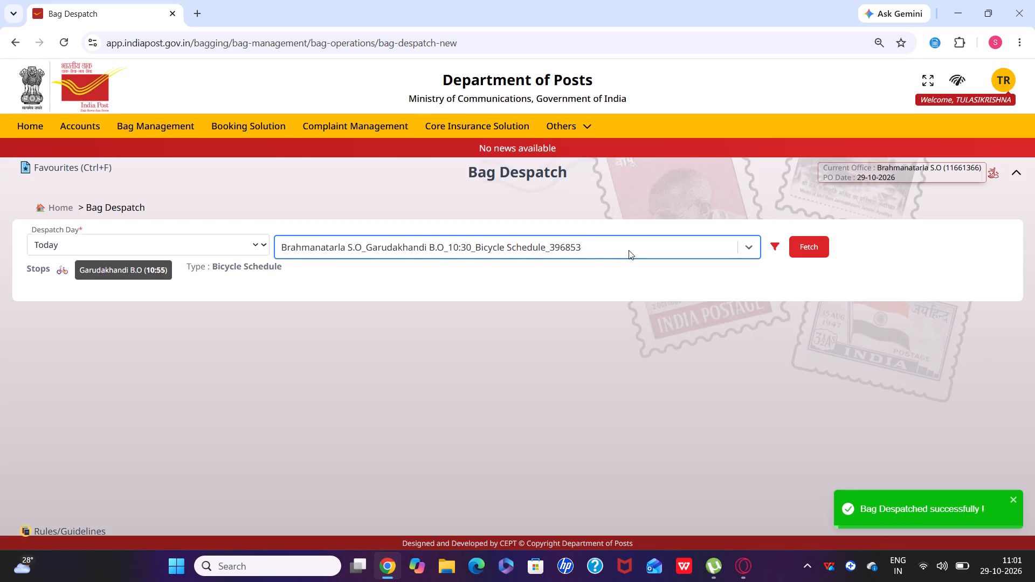
click(629, 250)
click(610, 323)
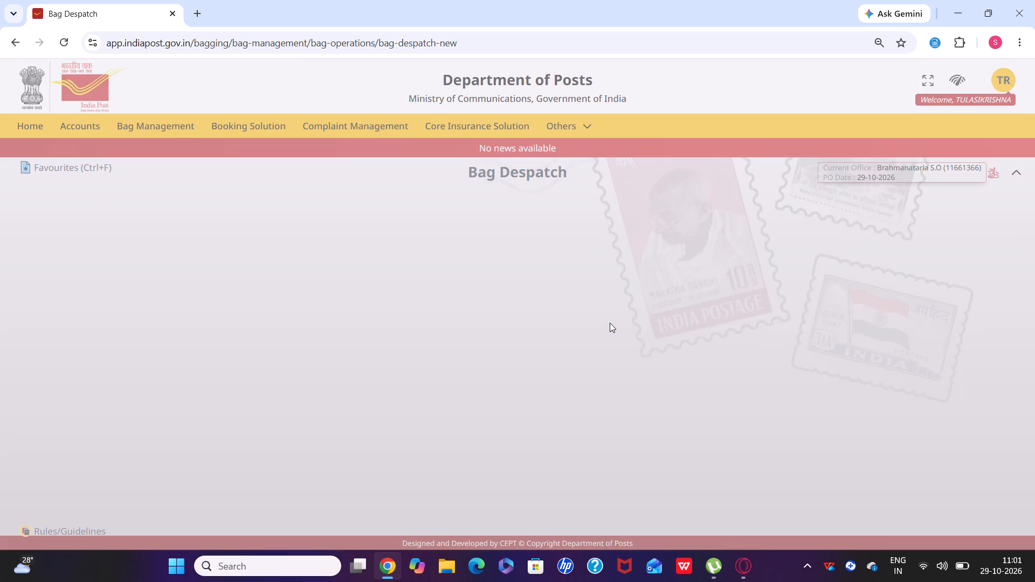
click(809, 242)
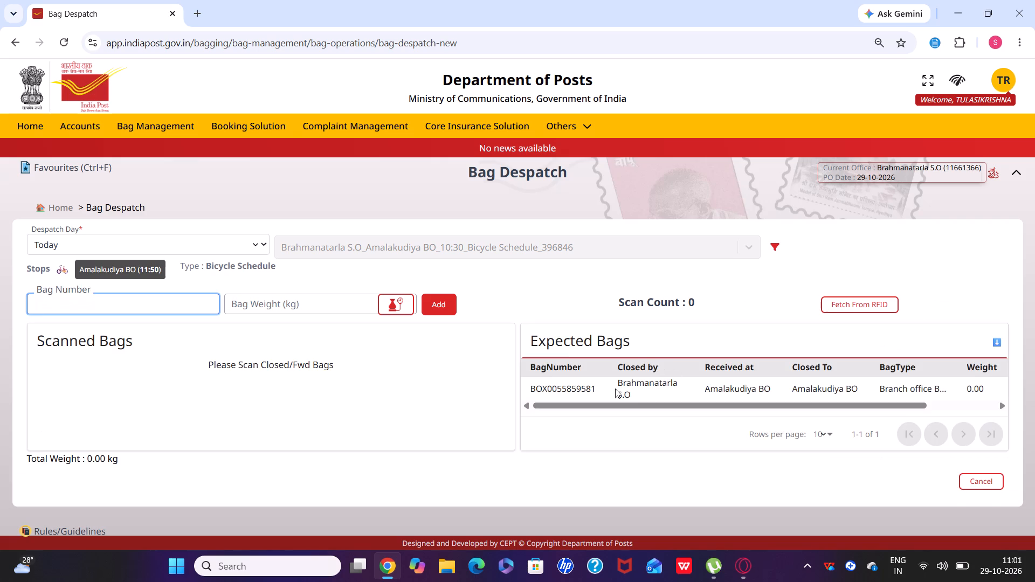
double_click(582, 385)
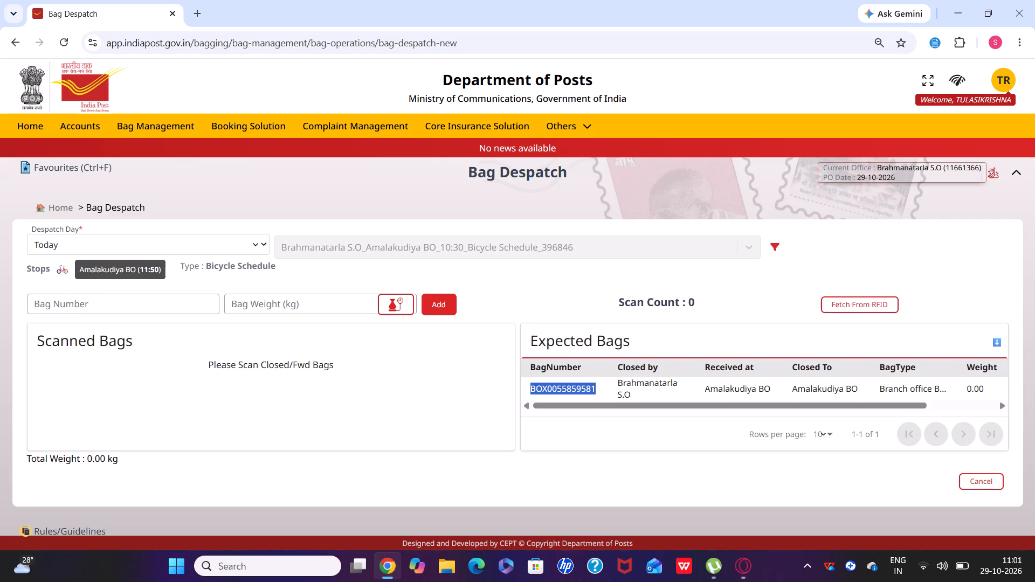
key(ctrl+c)
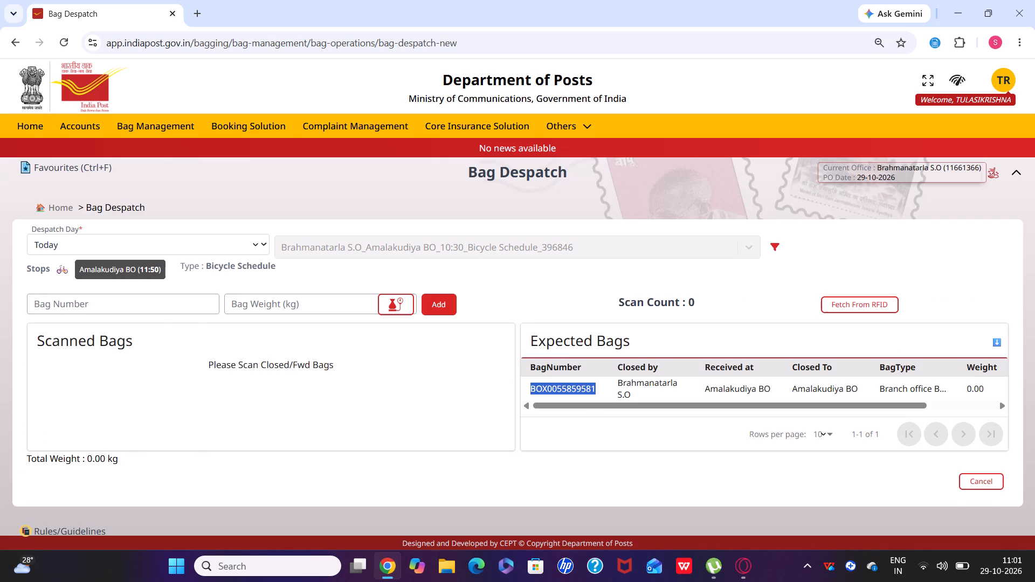
click(153, 304)
key(ctrl+v)
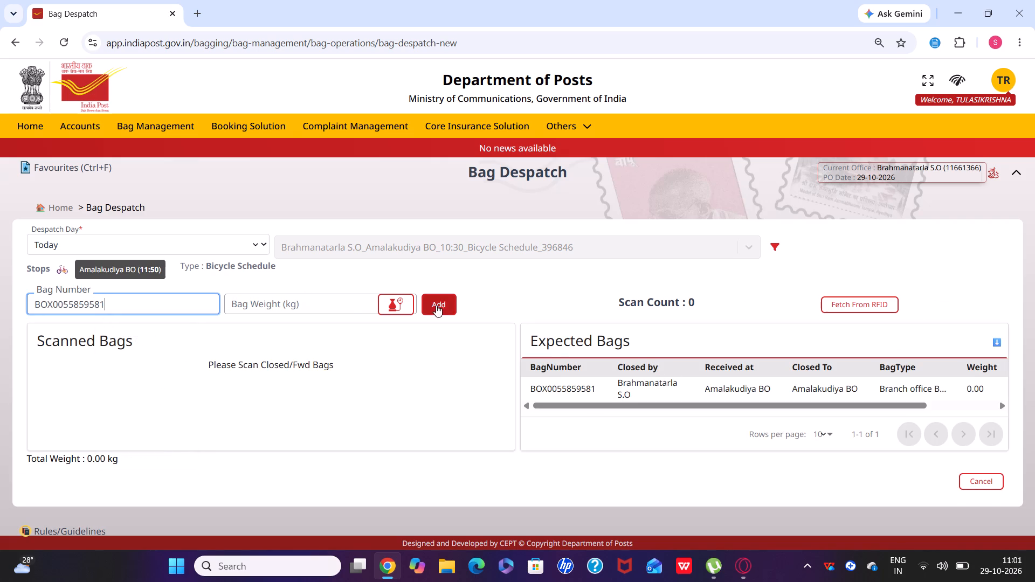
click(349, 309)
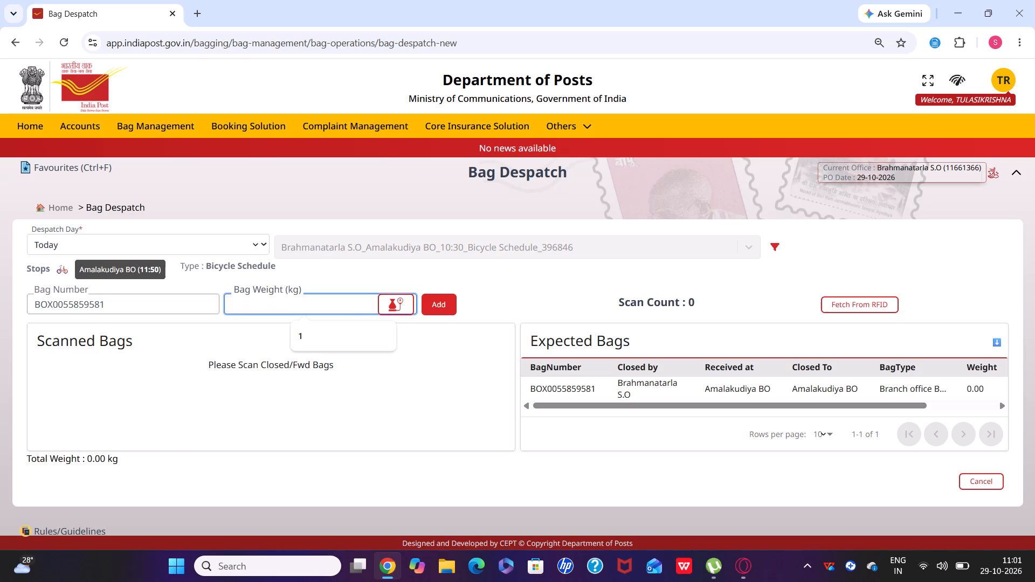
click(348, 336)
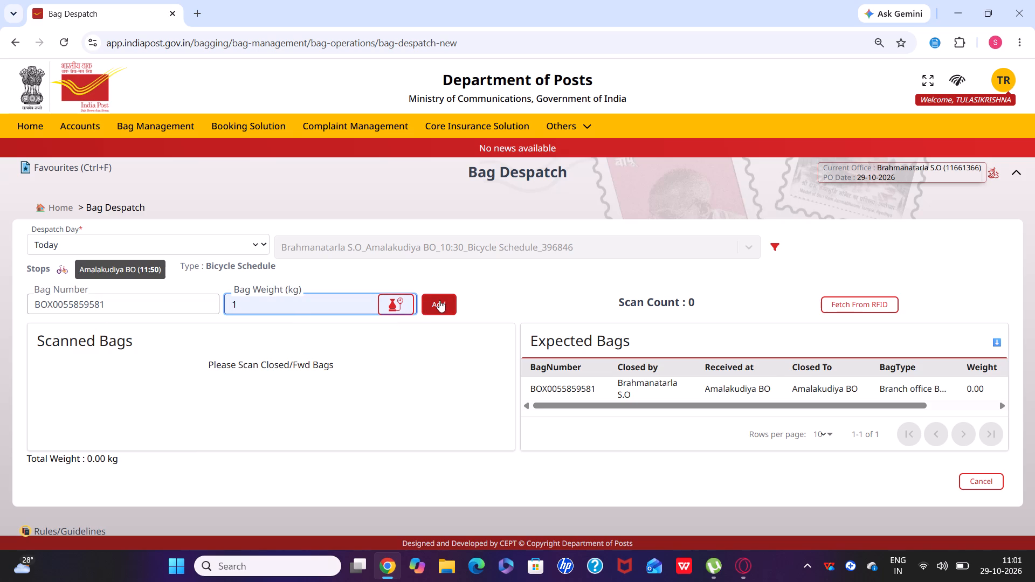
click(439, 300)
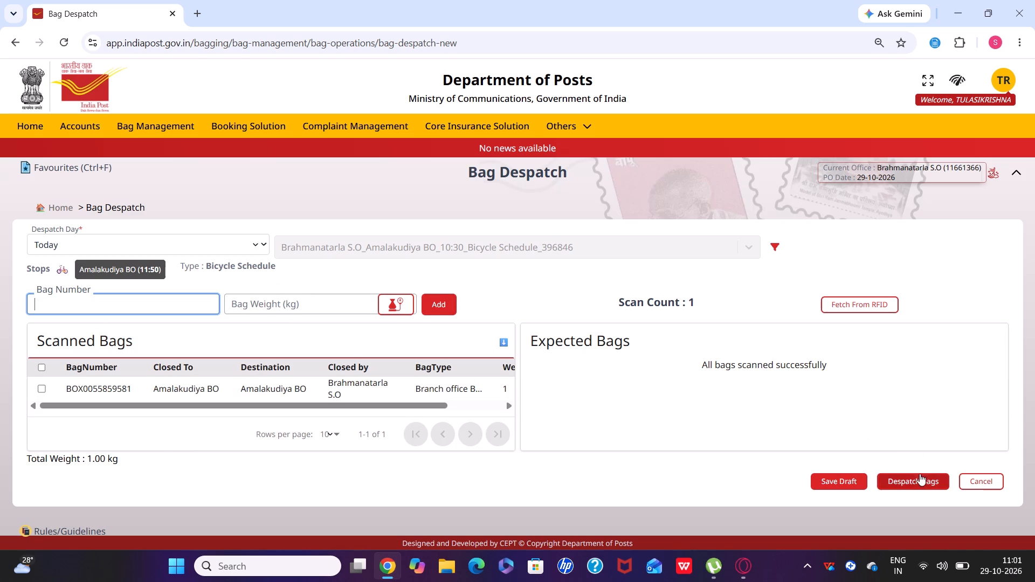
click(917, 477)
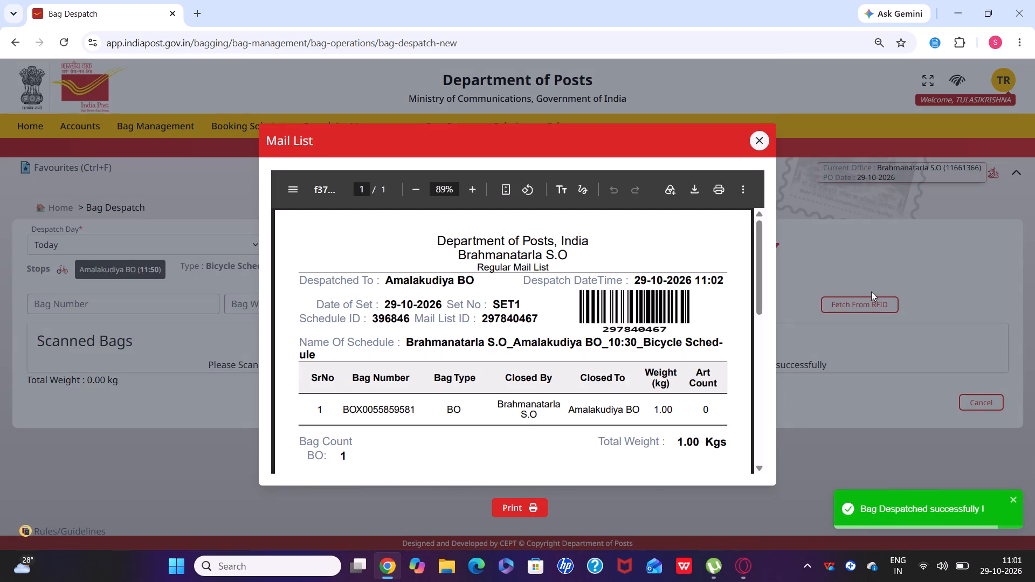
click(751, 141)
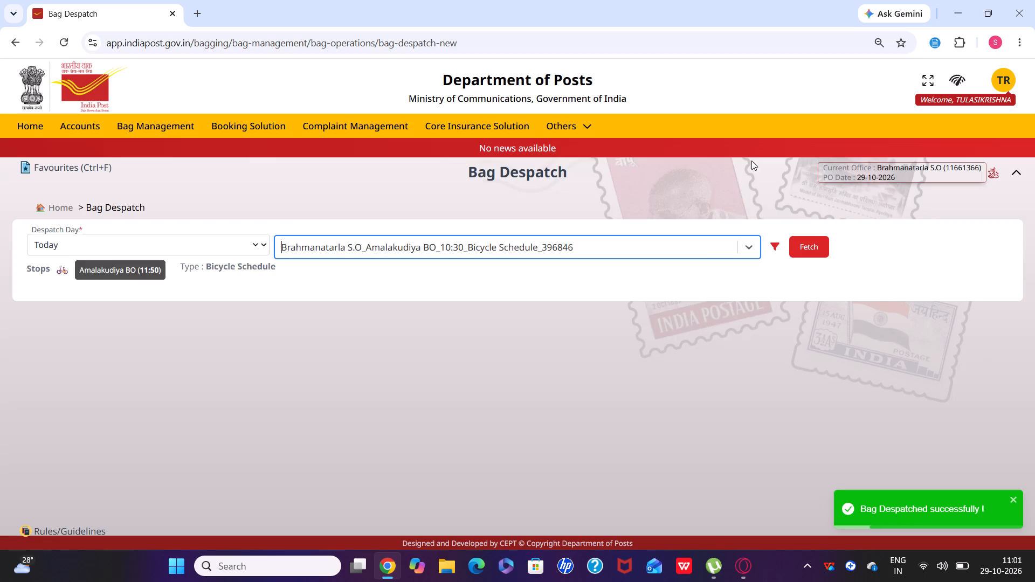
click(706, 257)
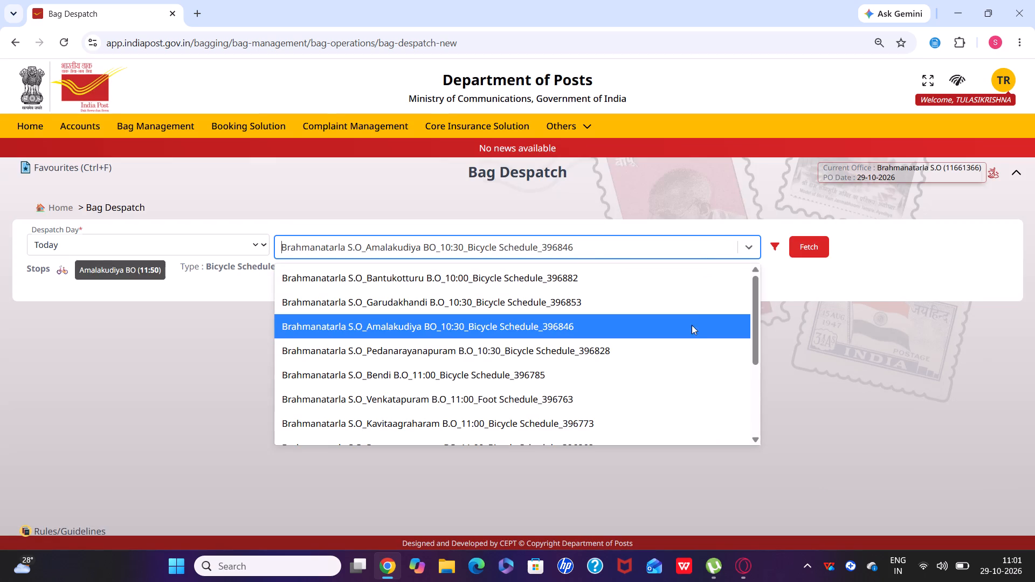
click(693, 348)
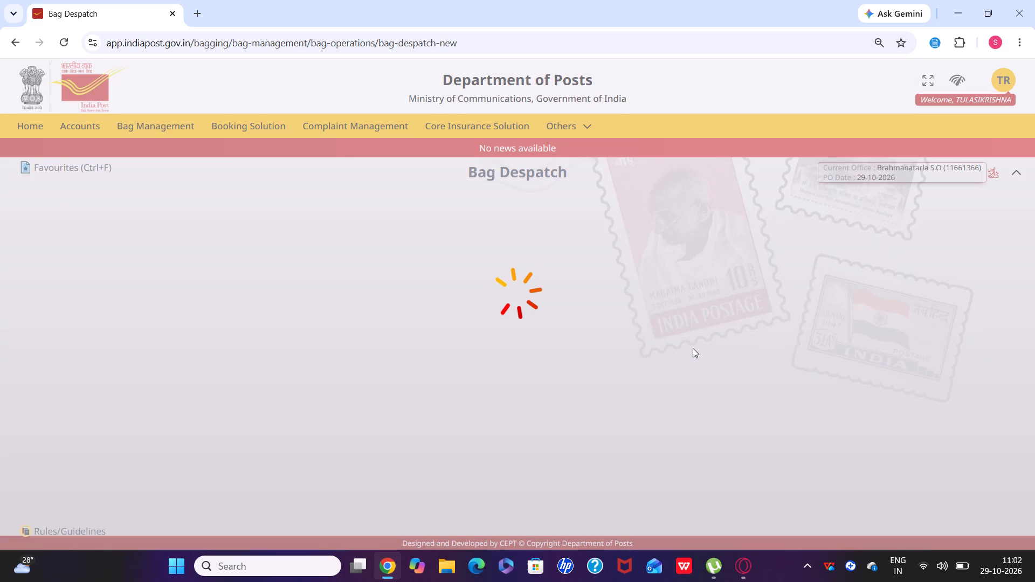
click(820, 242)
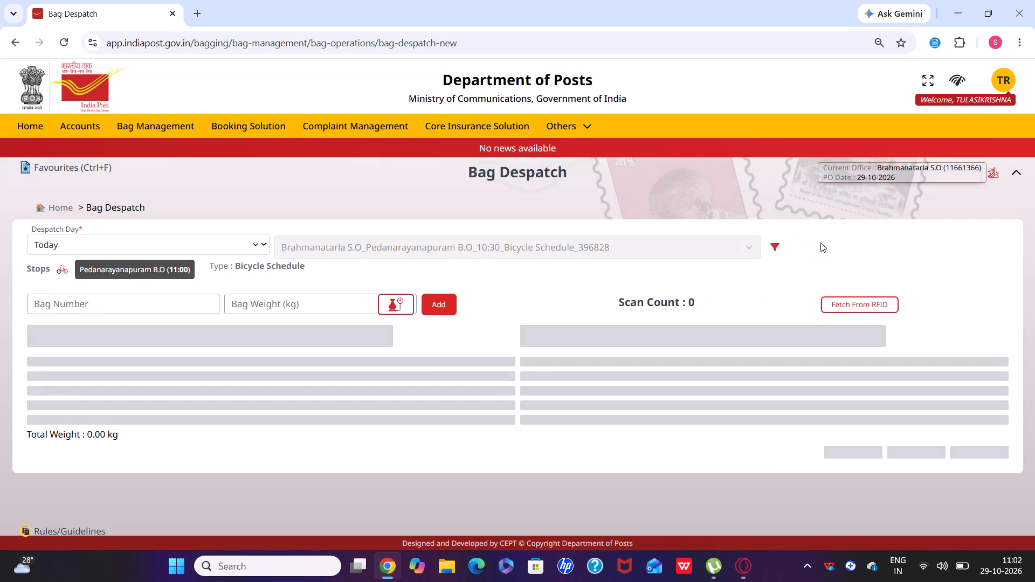
double_click(589, 390)
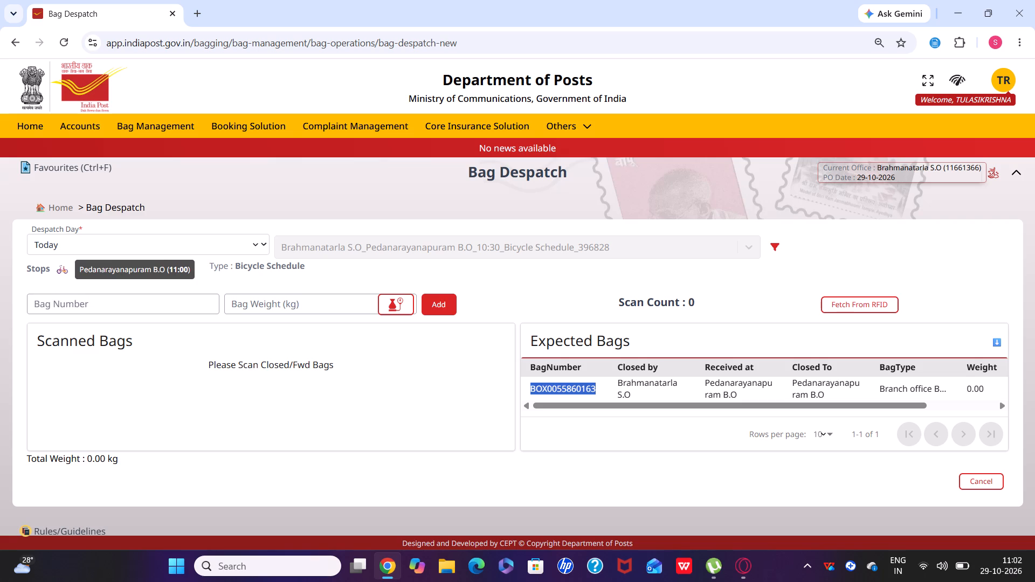
key(ctrl+c)
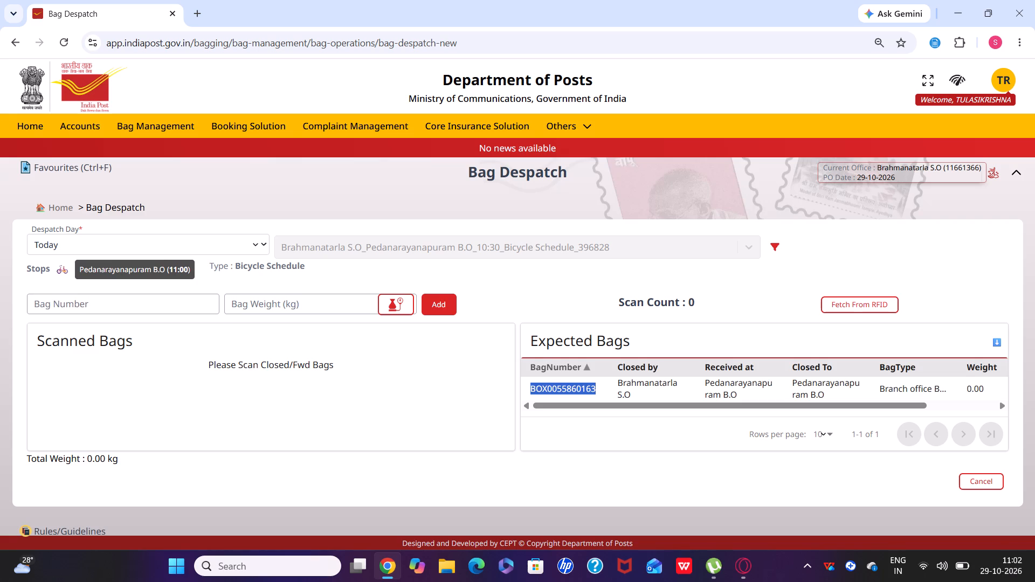
click(191, 310)
key(ctrl+v)
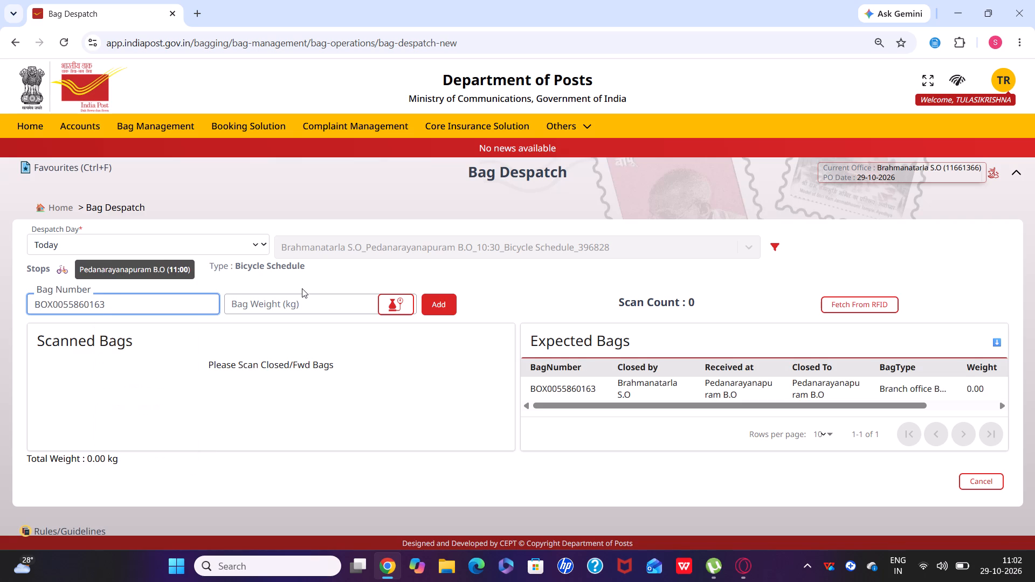
click(302, 303)
click(312, 334)
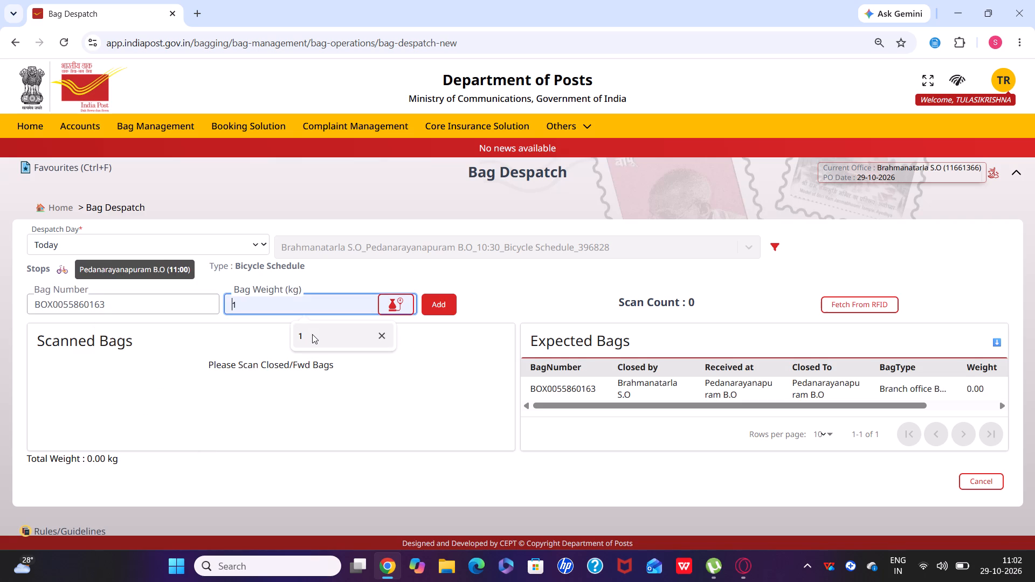
click(443, 300)
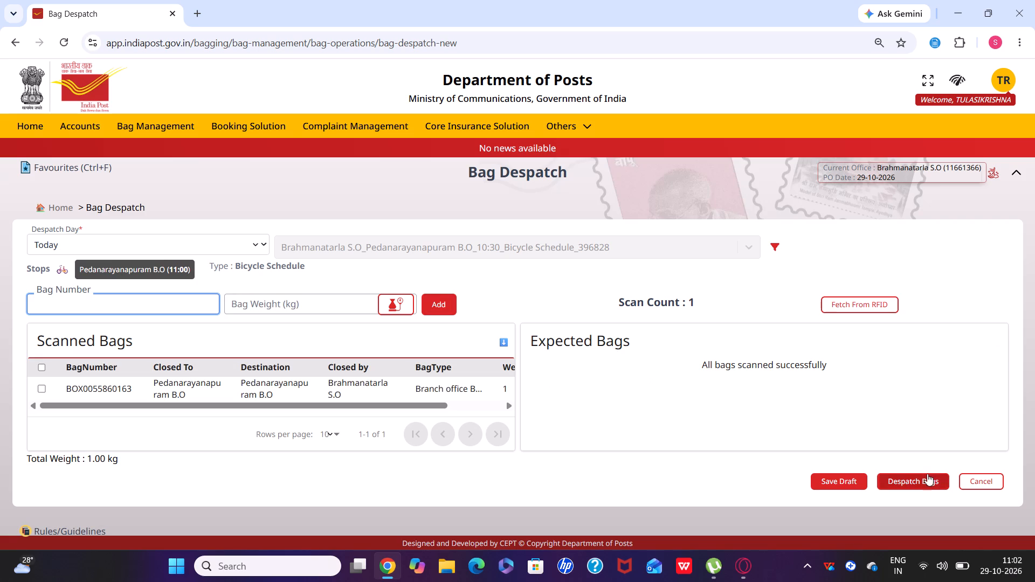
click(927, 475)
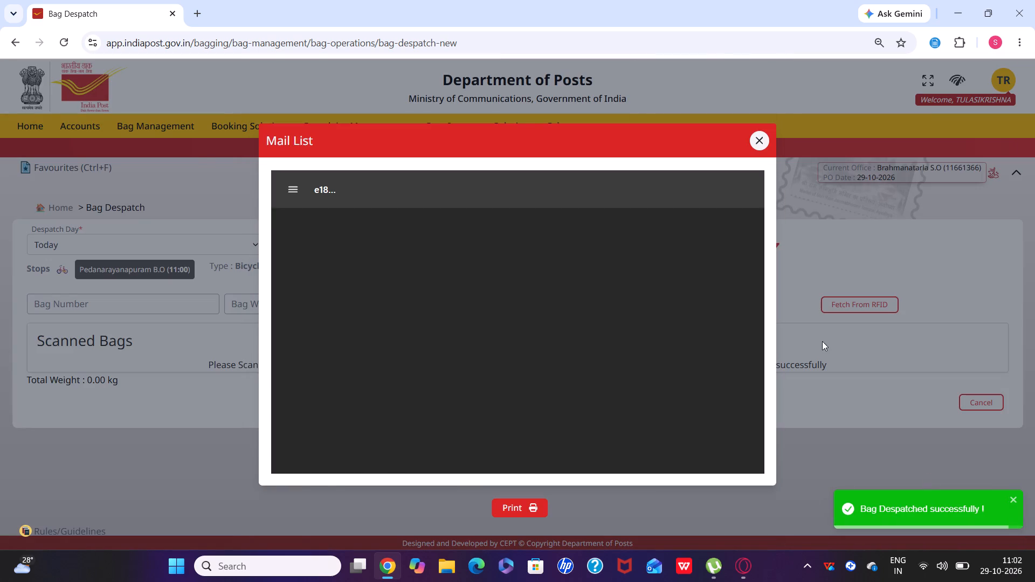
click(758, 133)
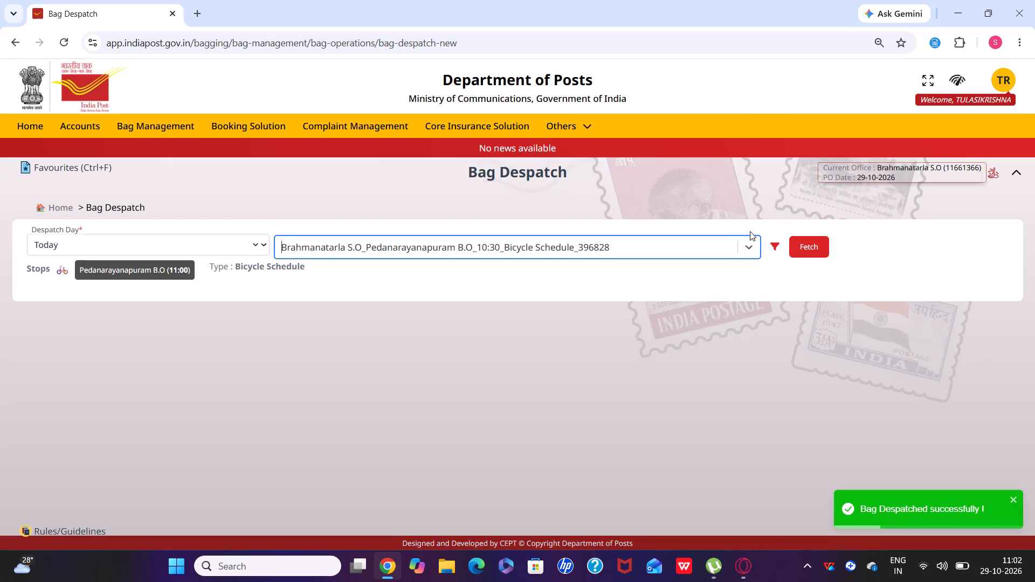
click(746, 247)
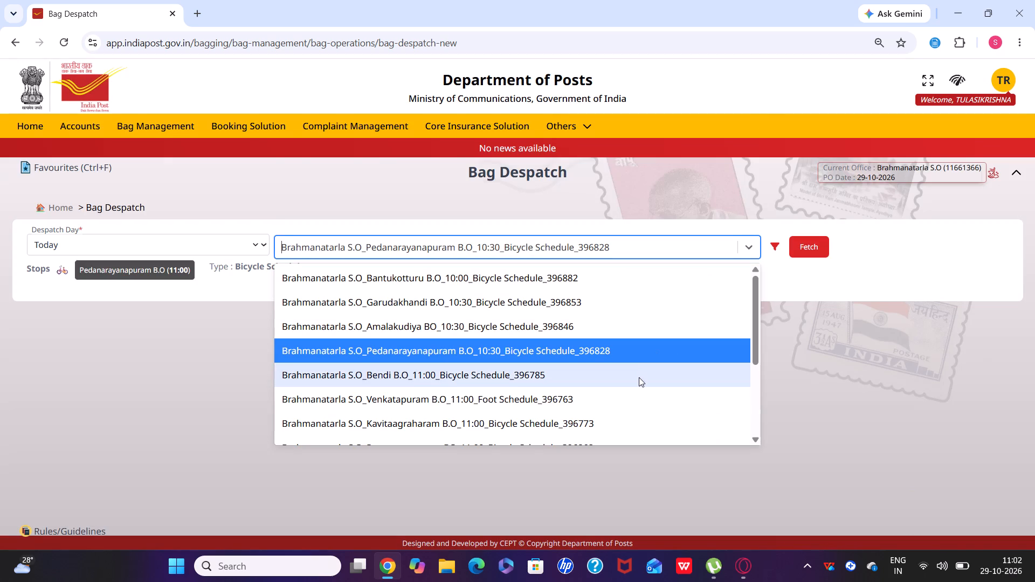
click(639, 377)
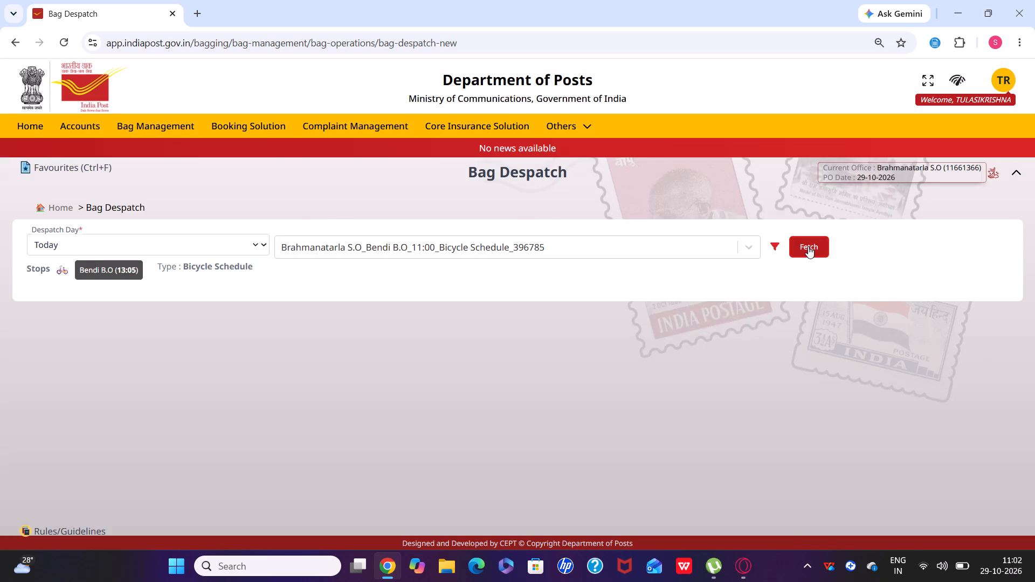
click(808, 246)
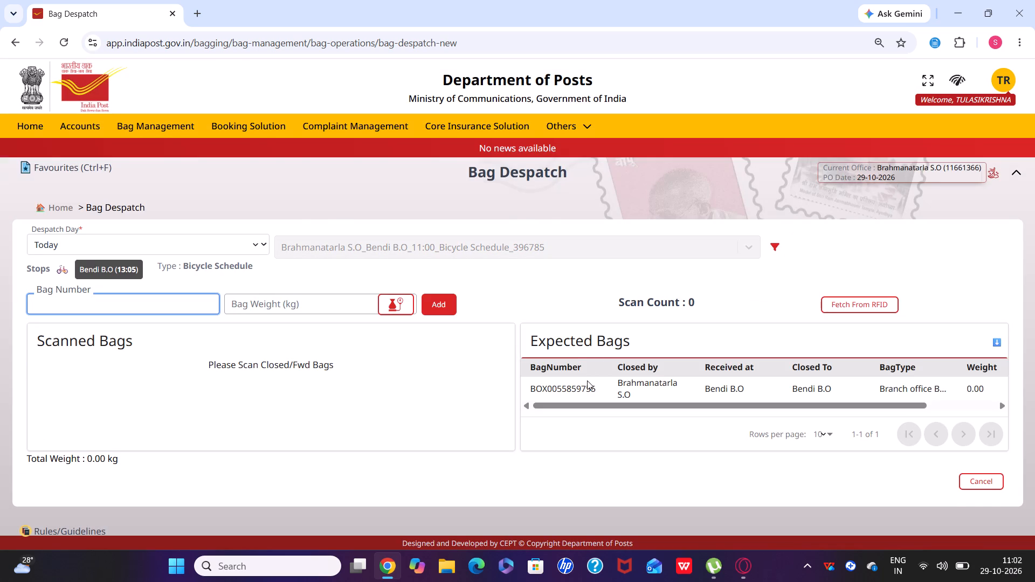
double_click(587, 381)
key(ctrl+c)
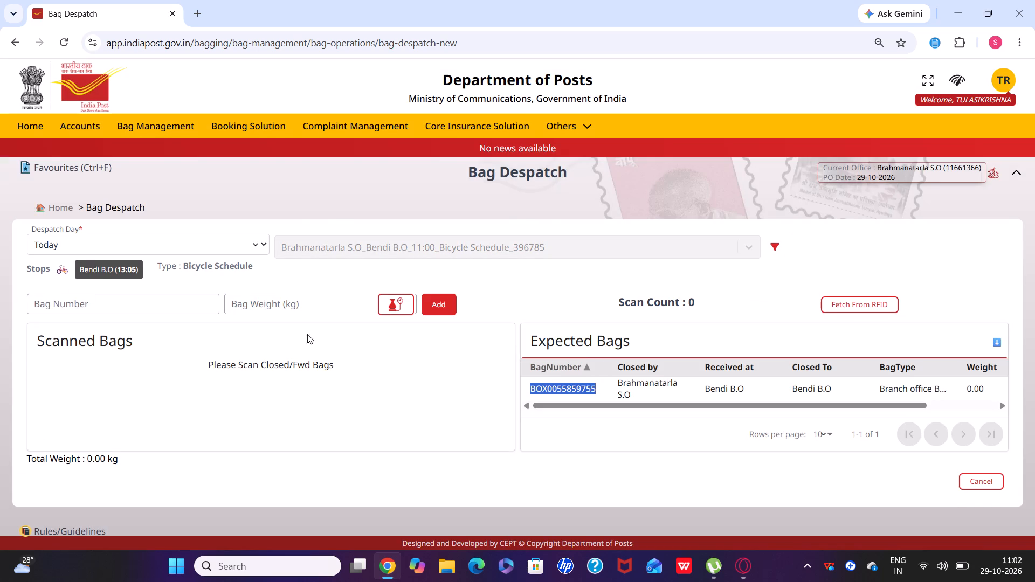
click(201, 306)
key(ctrl+v)
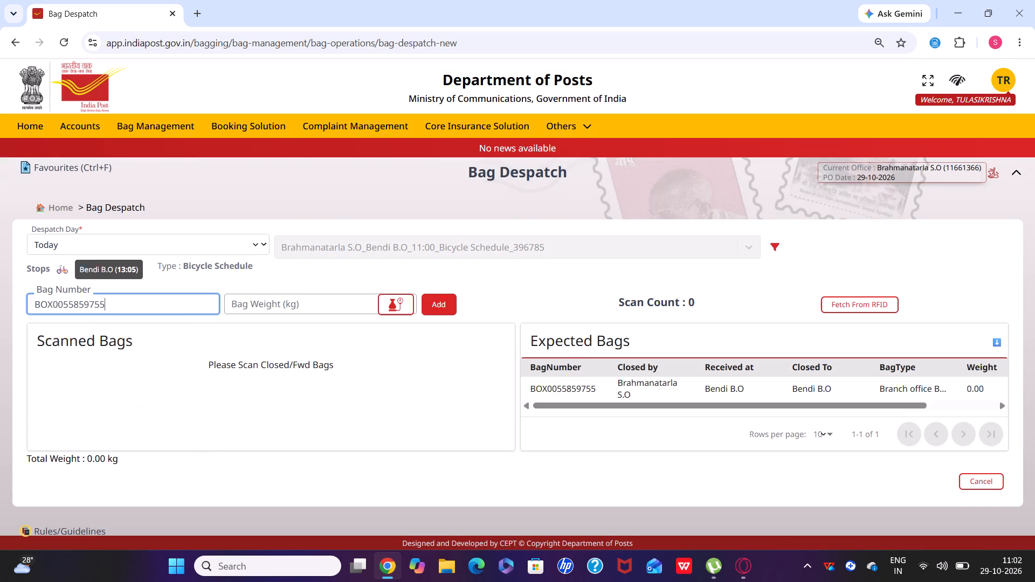
click(319, 307)
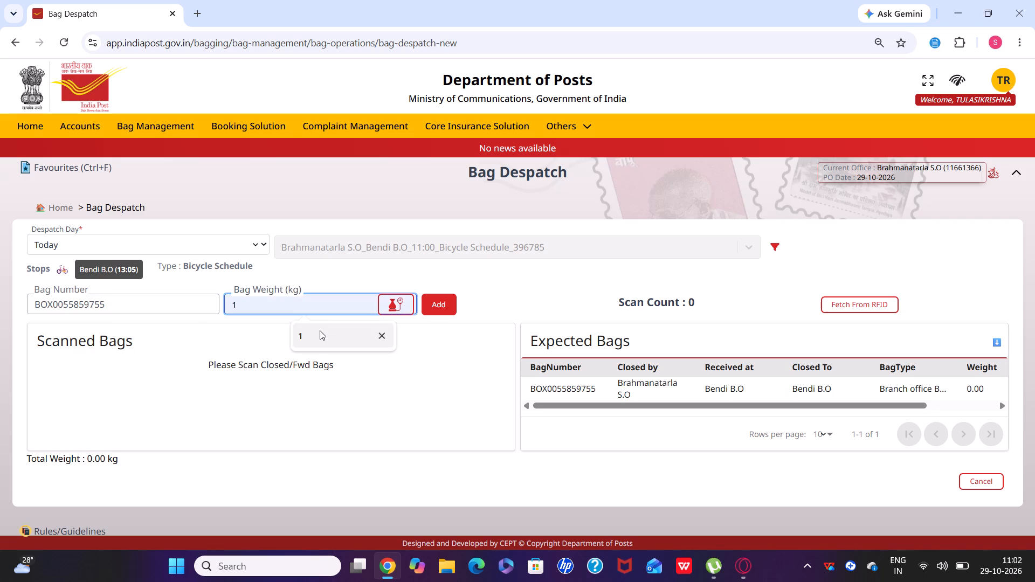
click(320, 330)
click(440, 300)
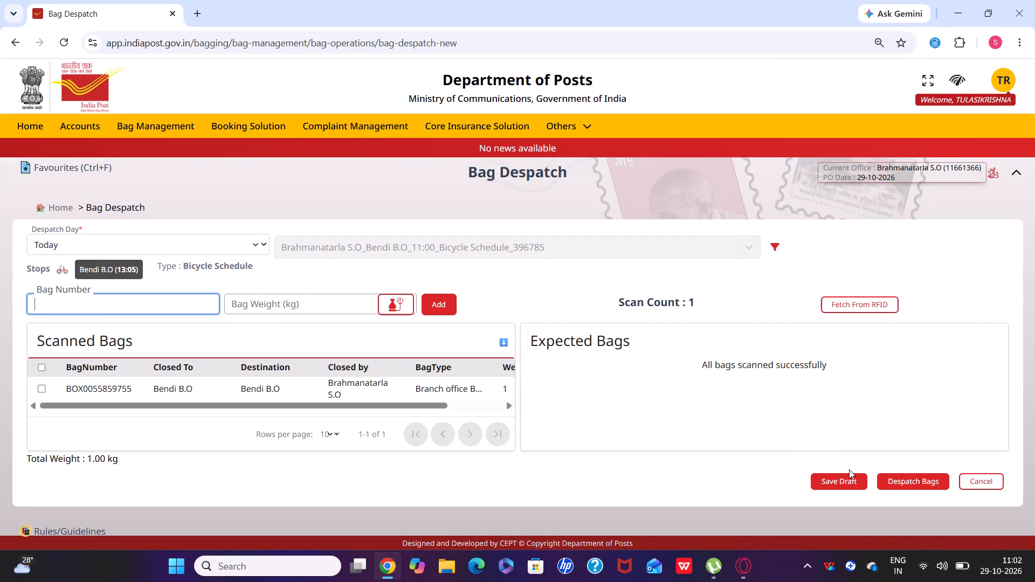
click(909, 476)
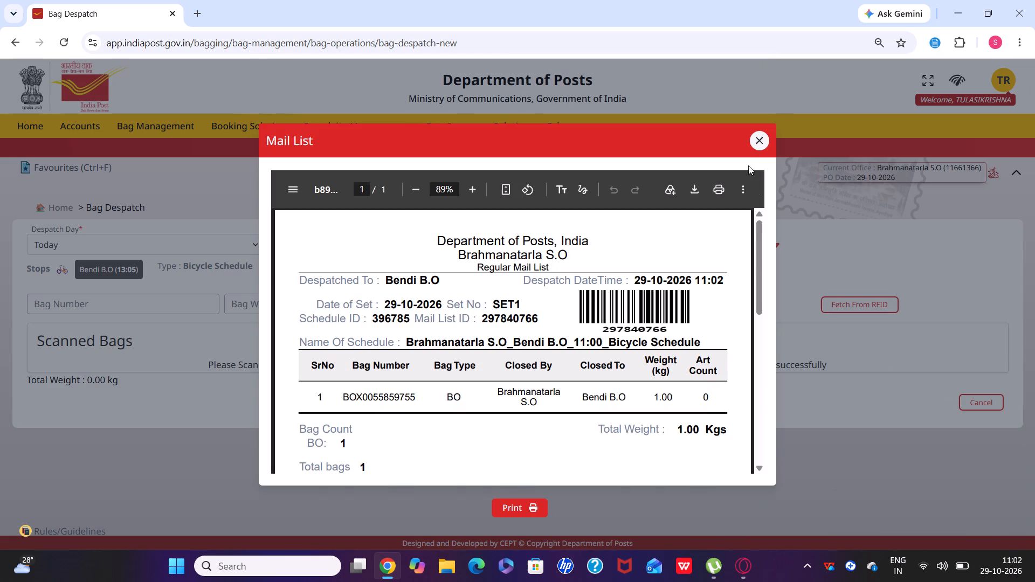
click(755, 143)
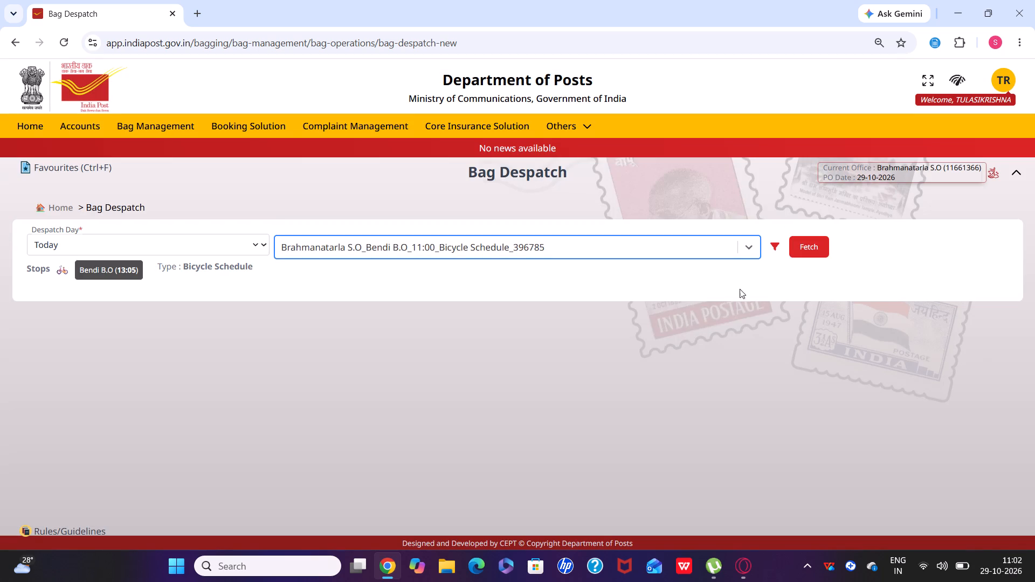
click(746, 248)
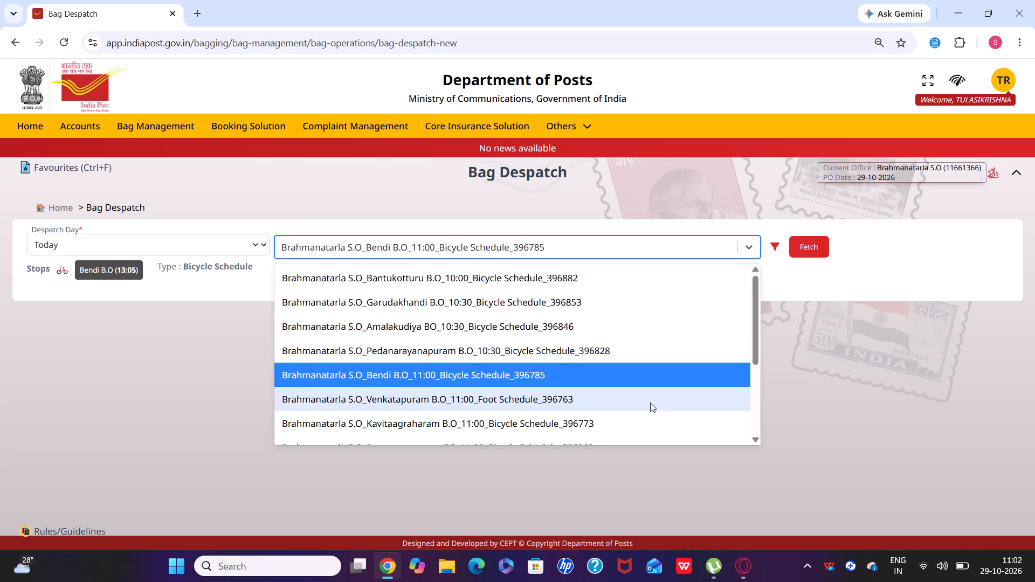
click(648, 401)
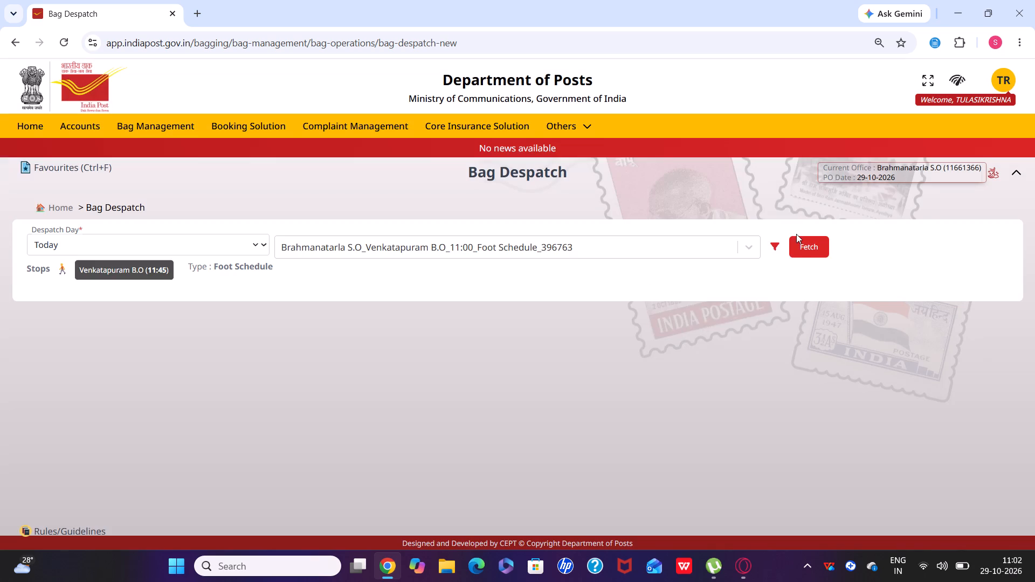
click(798, 242)
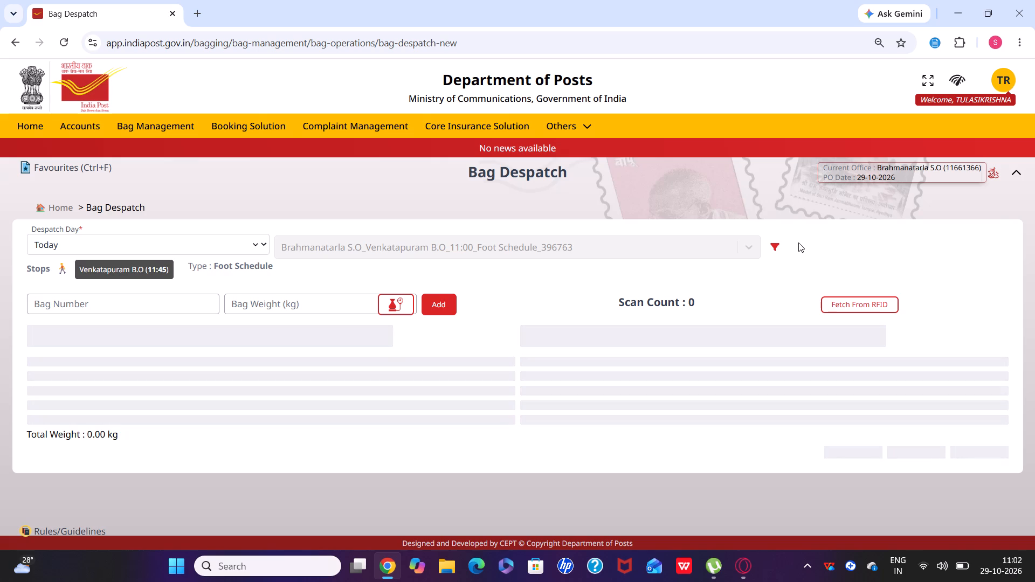
double_click(582, 387)
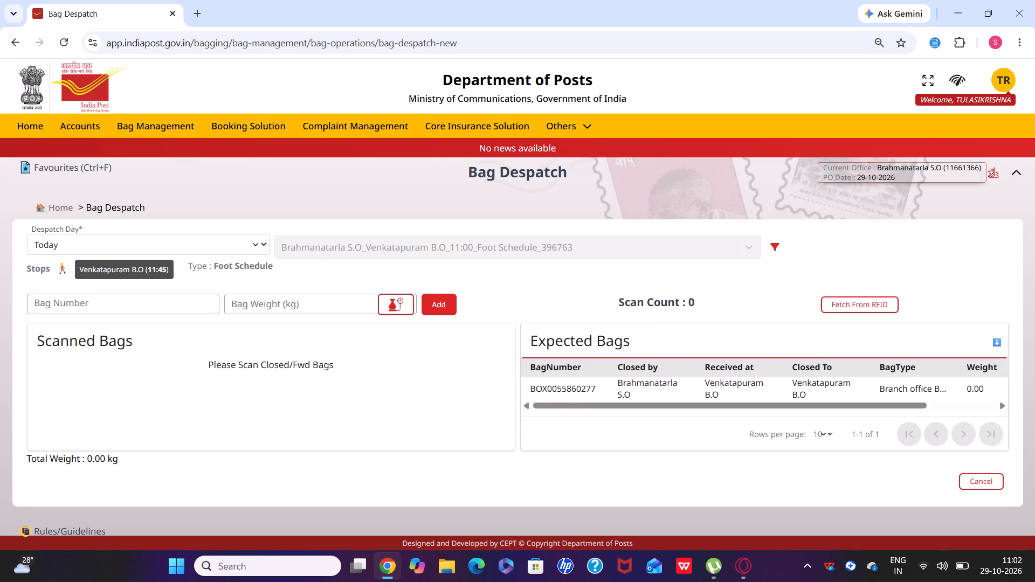
key(ctrl+c)
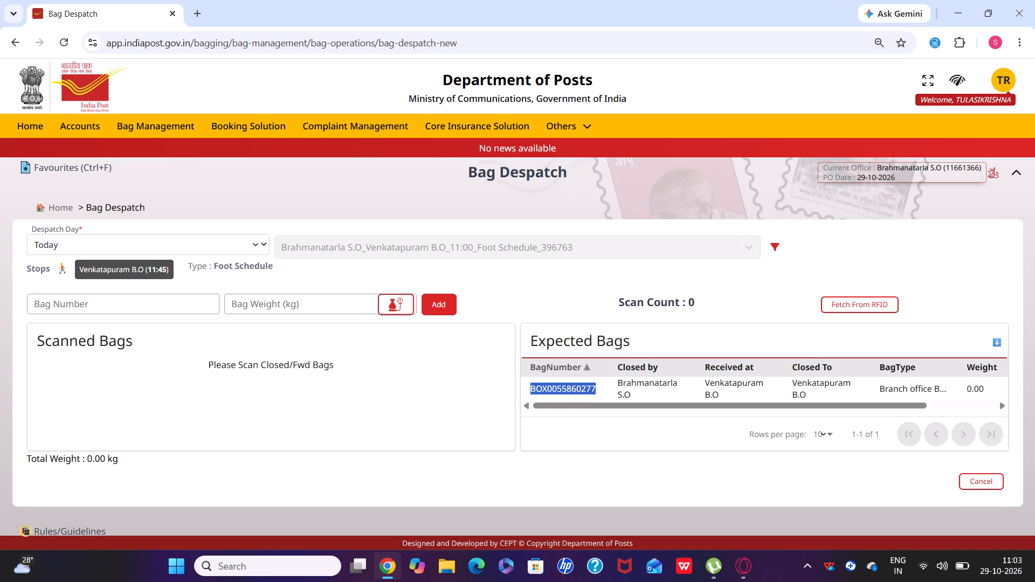
click(199, 306)
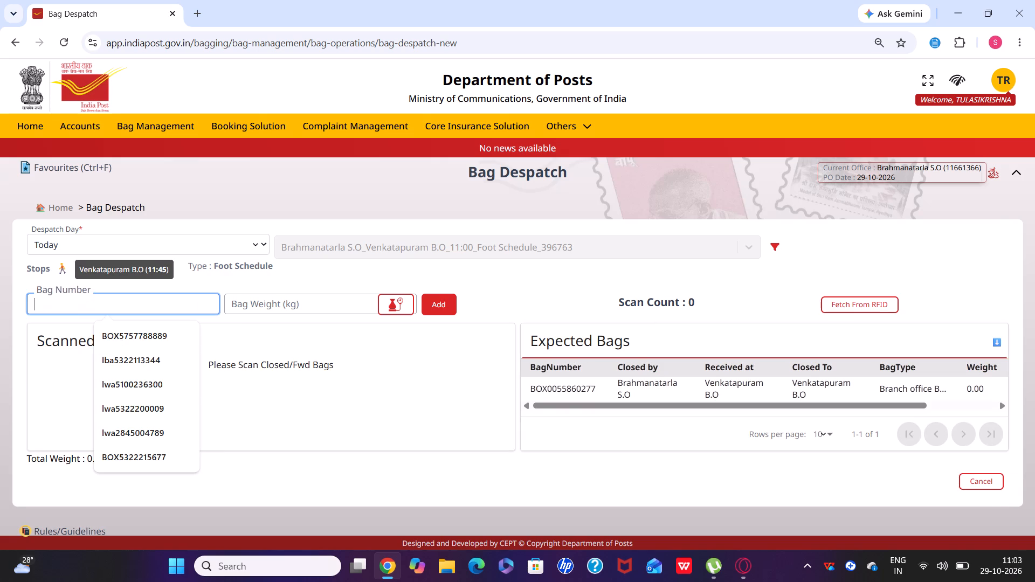
key(ctrl+v)
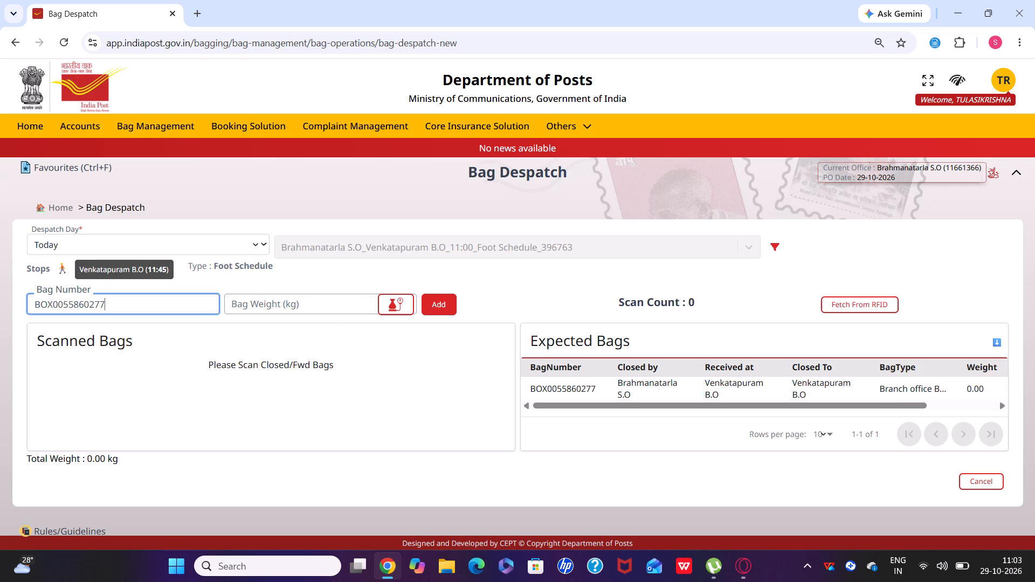
click(342, 306)
click(339, 345)
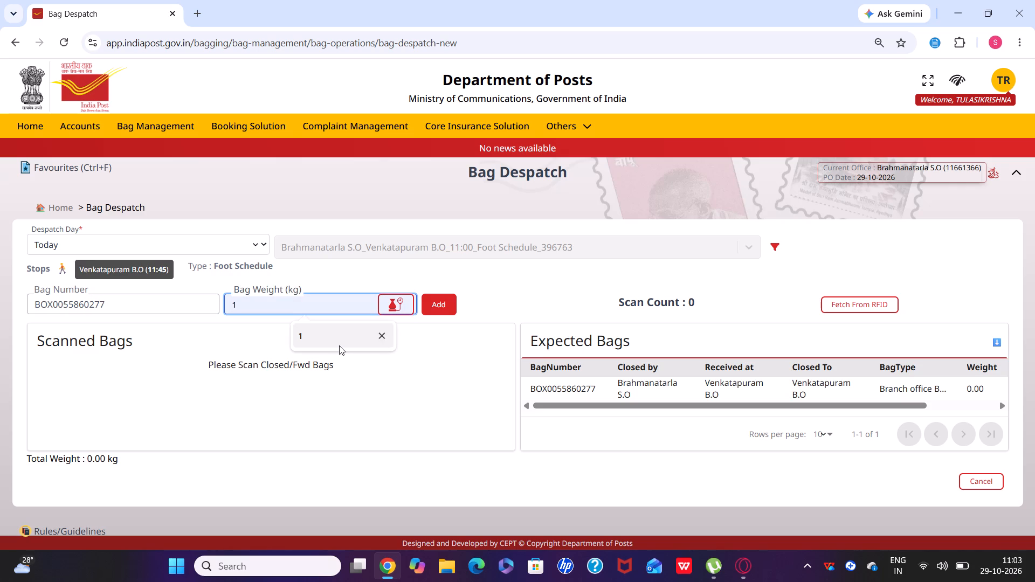
click(450, 303)
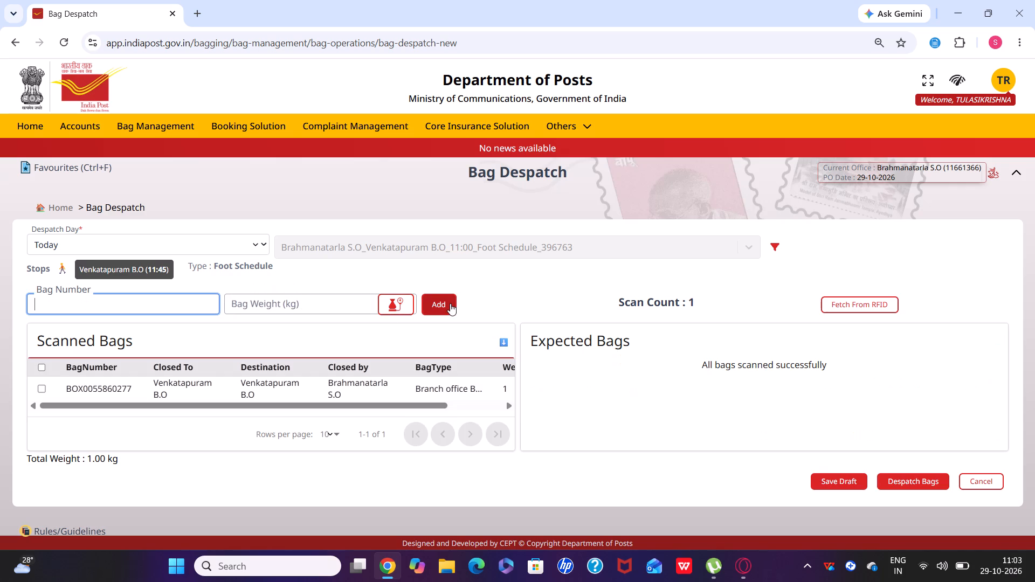
click(902, 481)
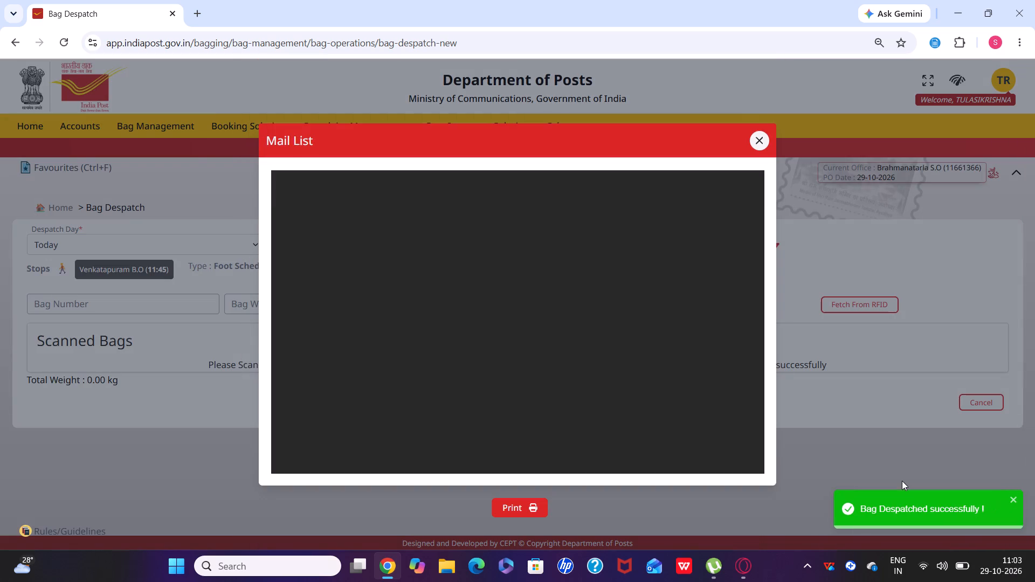
click(755, 141)
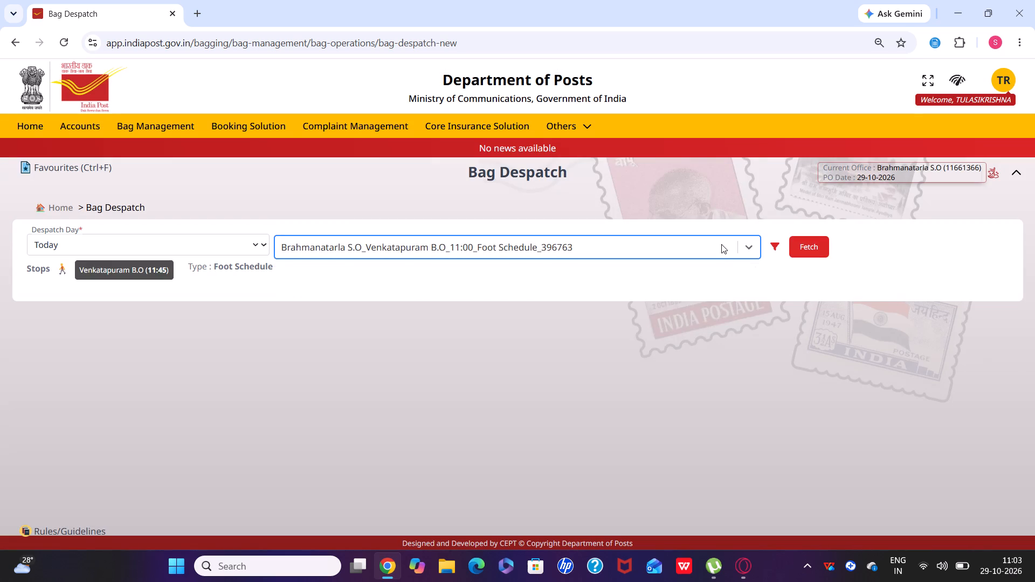
click(721, 244)
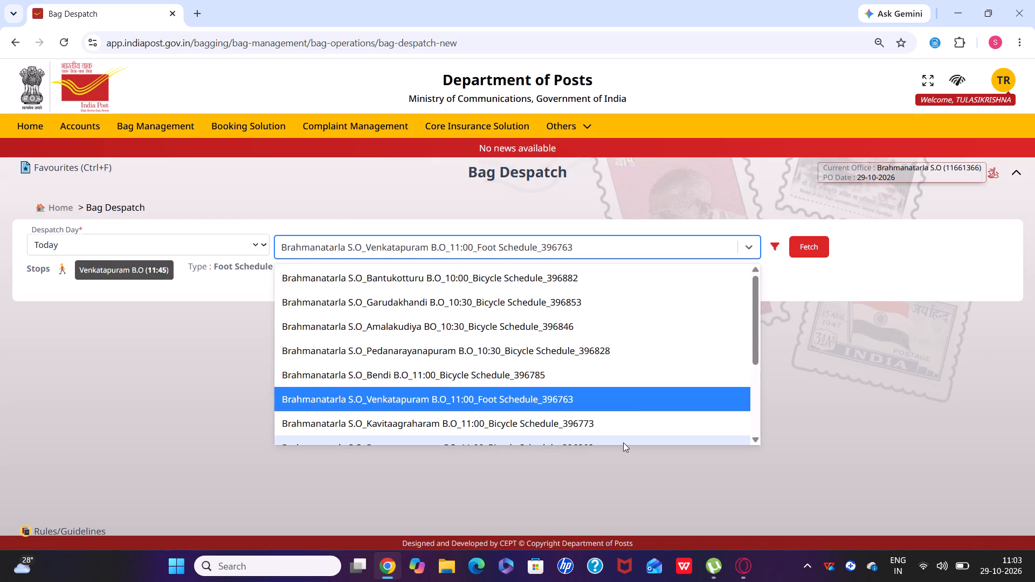
click(624, 426)
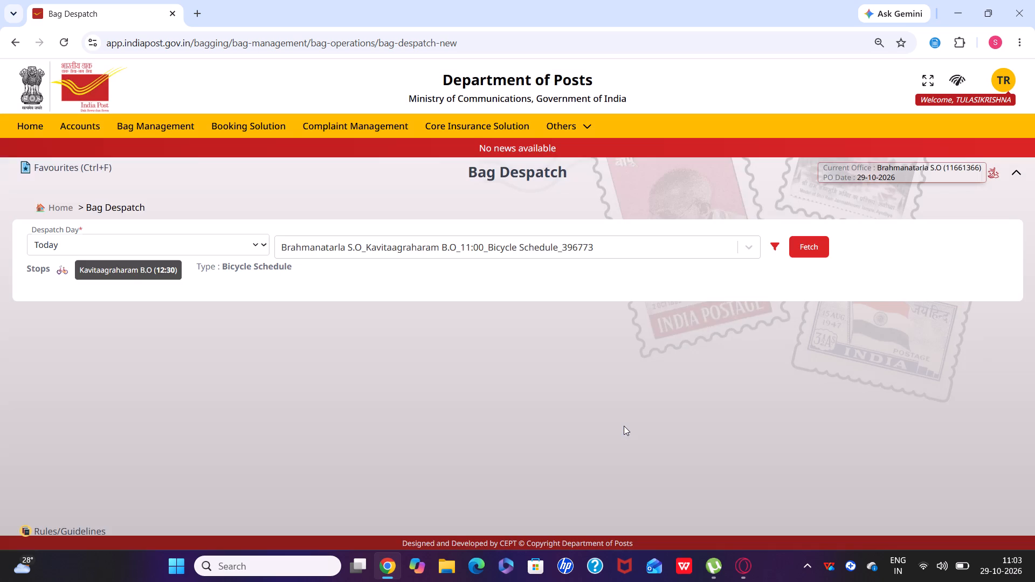
click(809, 244)
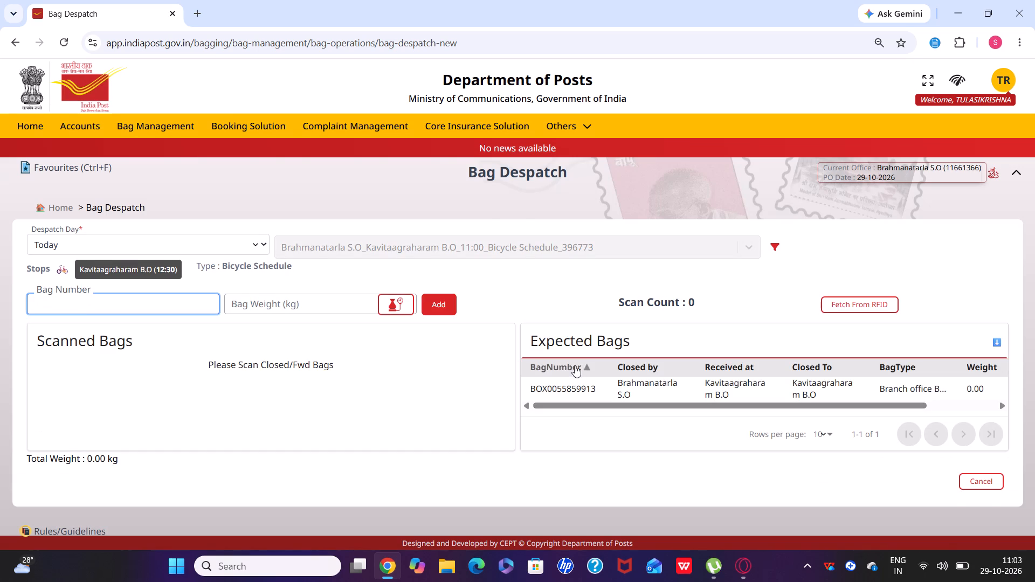
double_click(577, 387)
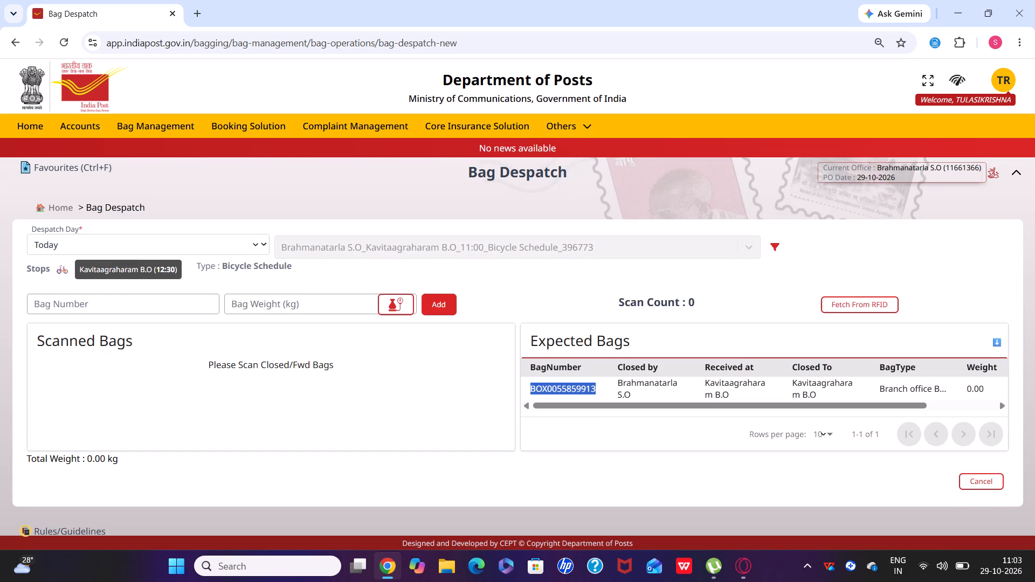
key(ctrl+c)
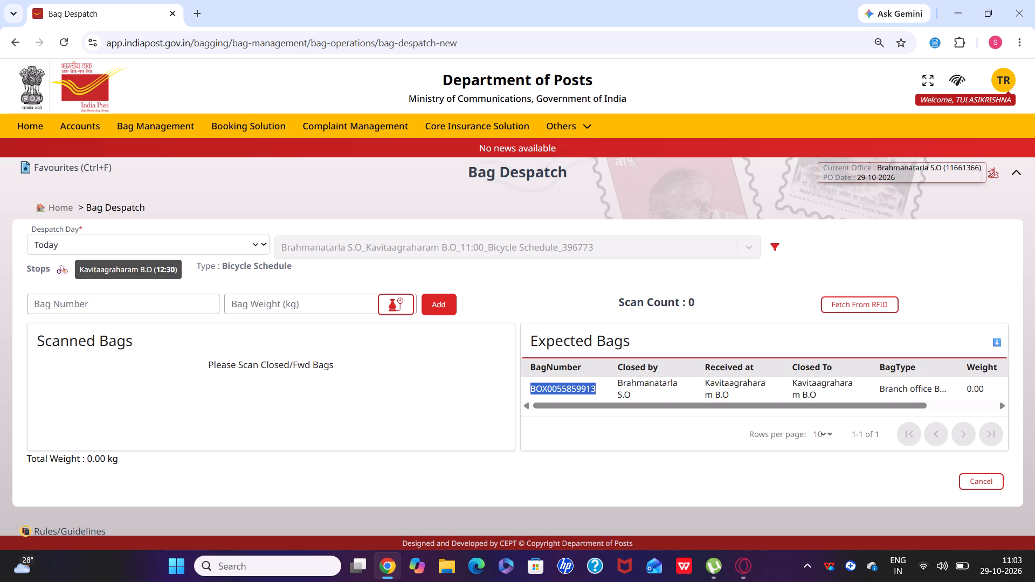
click(203, 297)
key(ctrl+v)
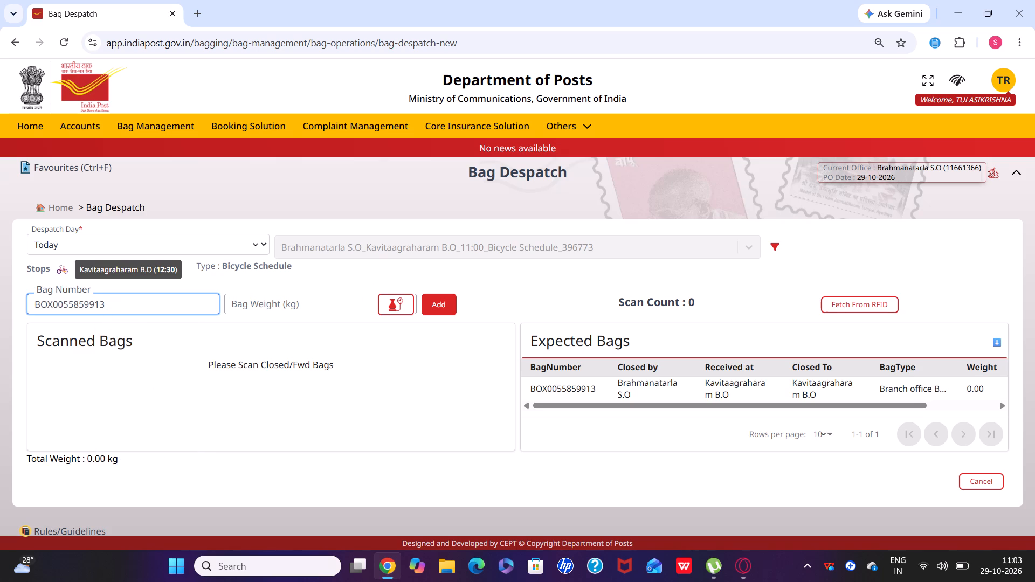
click(331, 311)
click(331, 327)
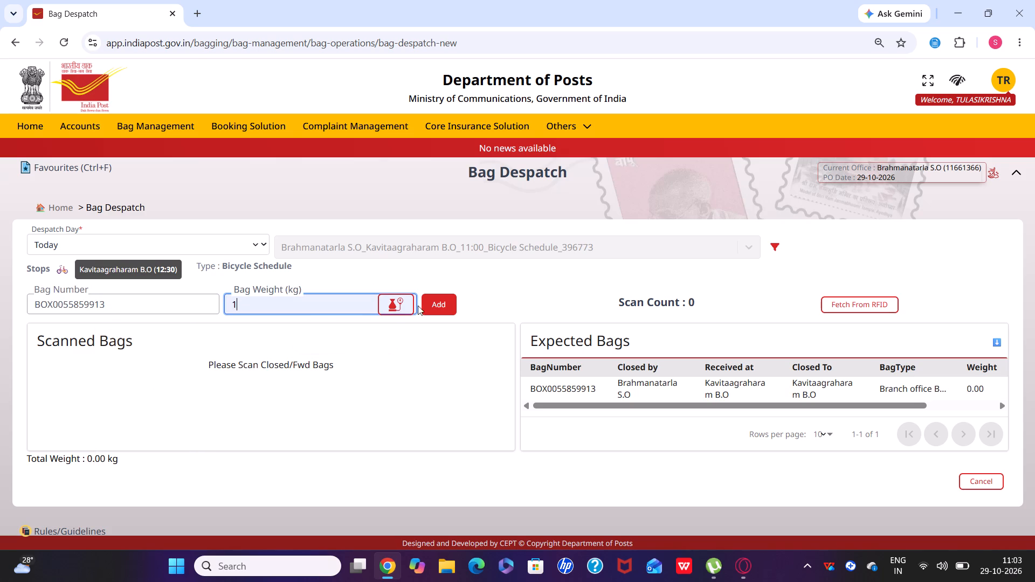
click(446, 302)
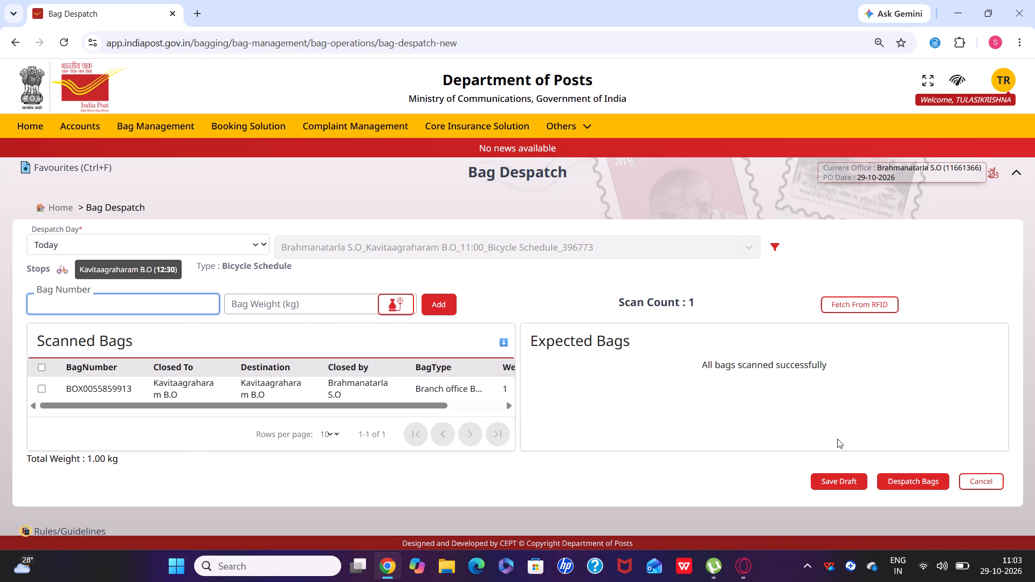
click(934, 489)
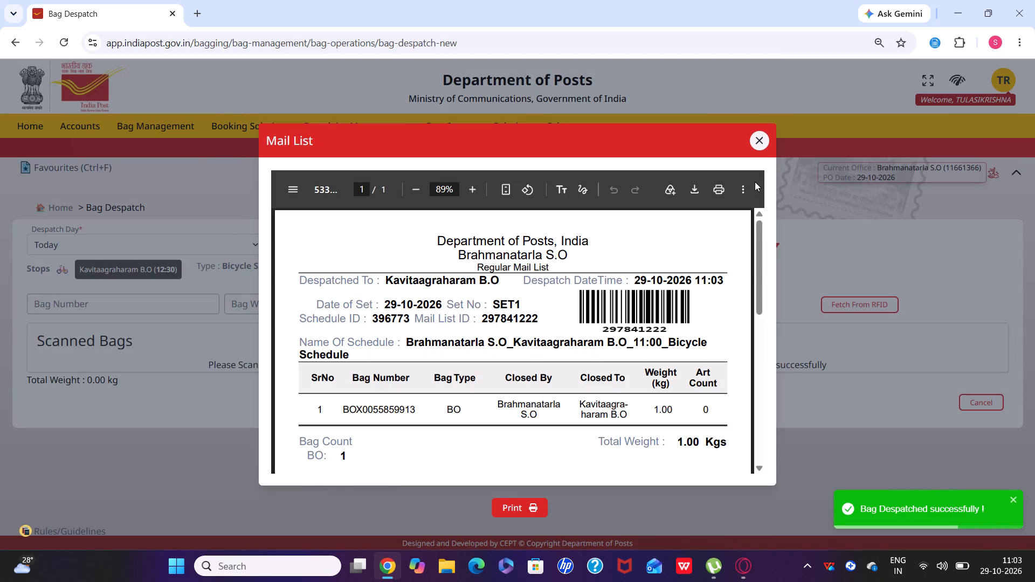
click(757, 145)
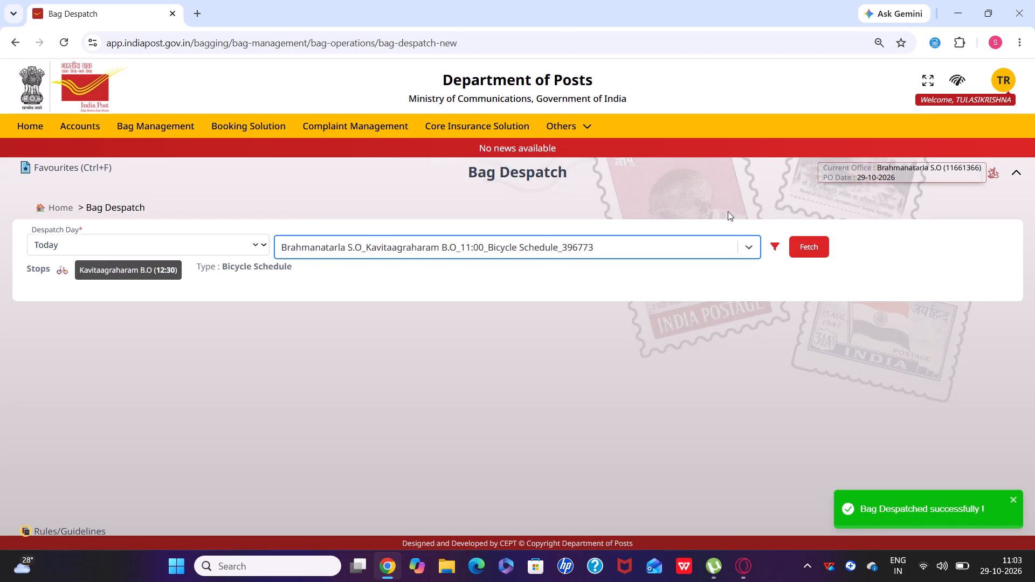
click(754, 250)
scroll(635, 352, down, 3)
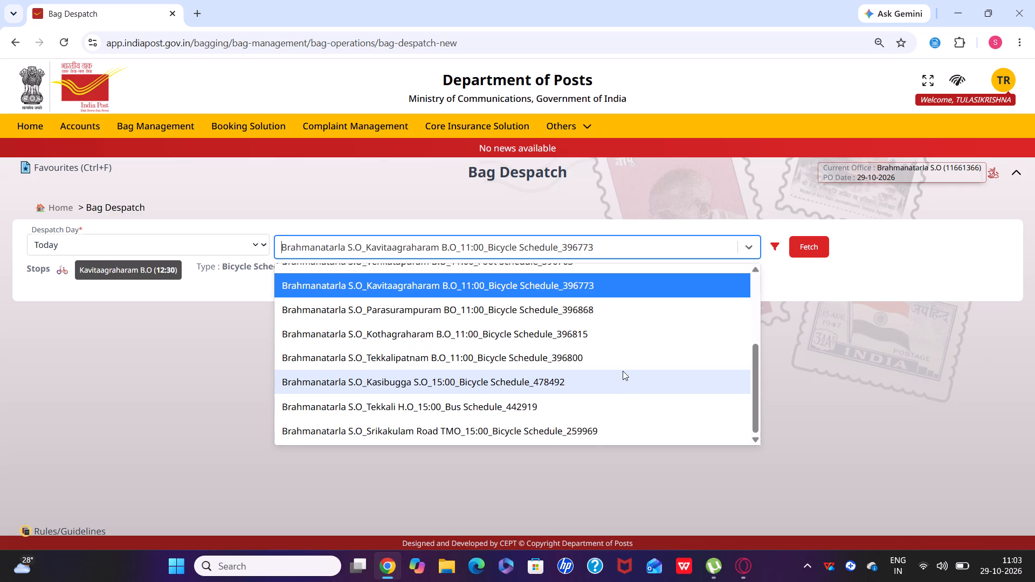
click(625, 355)
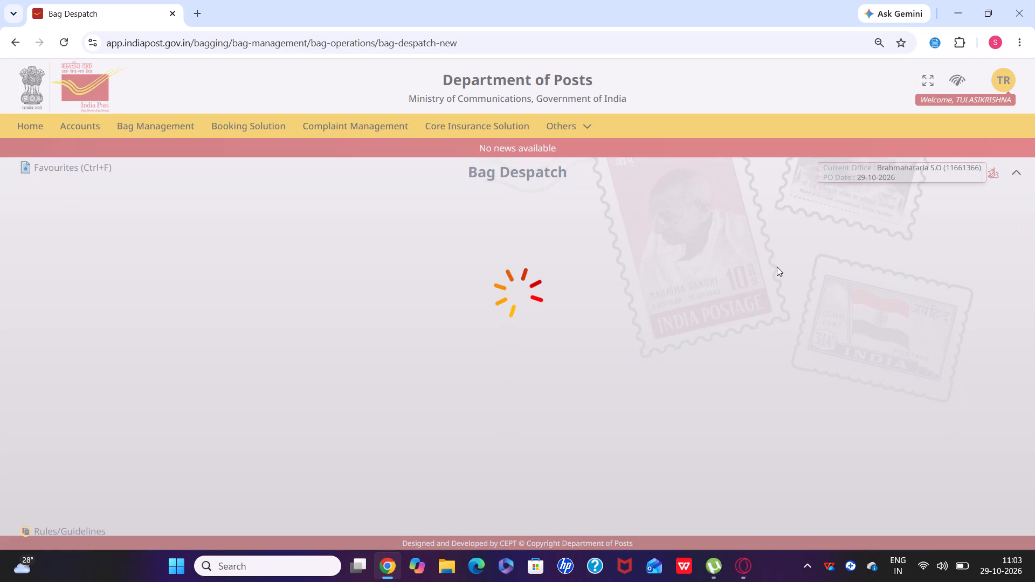
click(815, 241)
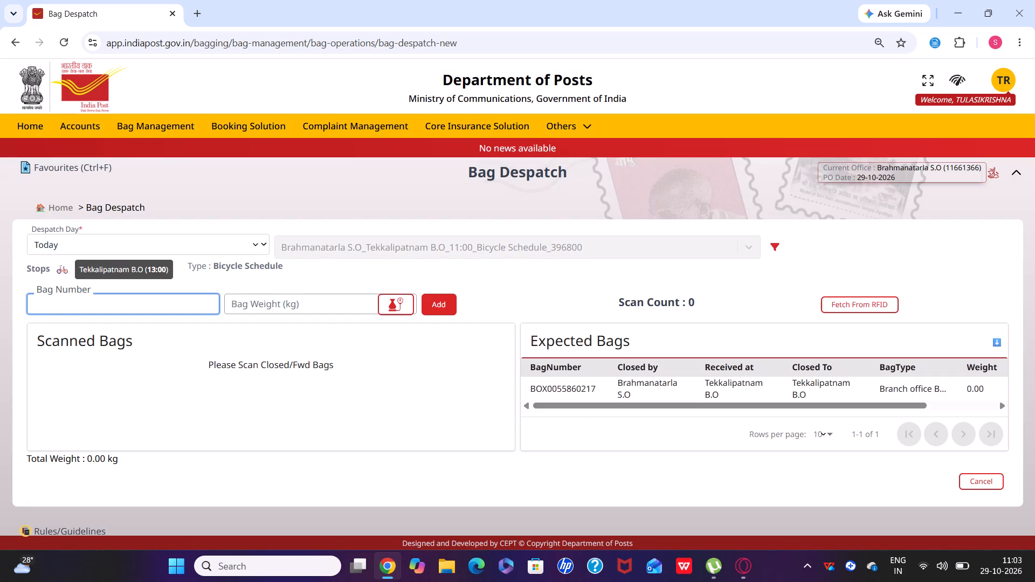
double_click(569, 386)
key(ctrl+c)
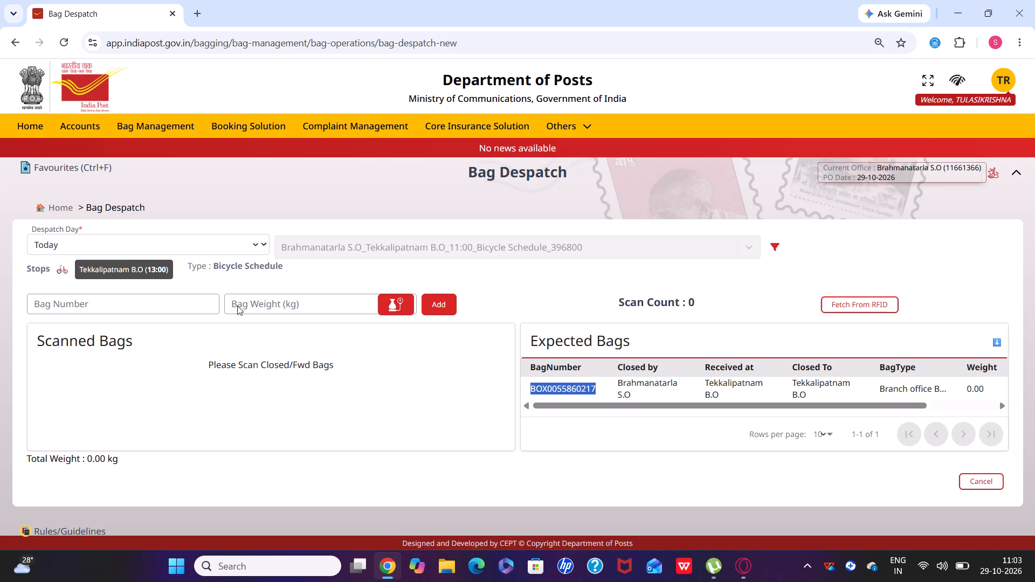
click(188, 303)
key(ctrl+v)
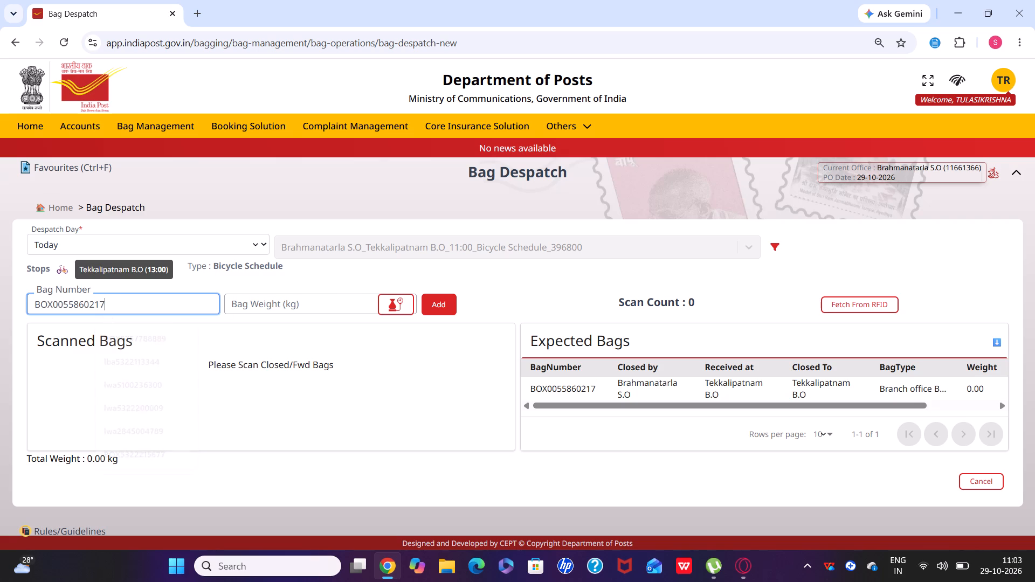
click(264, 299)
click(264, 299)
drag(264, 299, 303, 328)
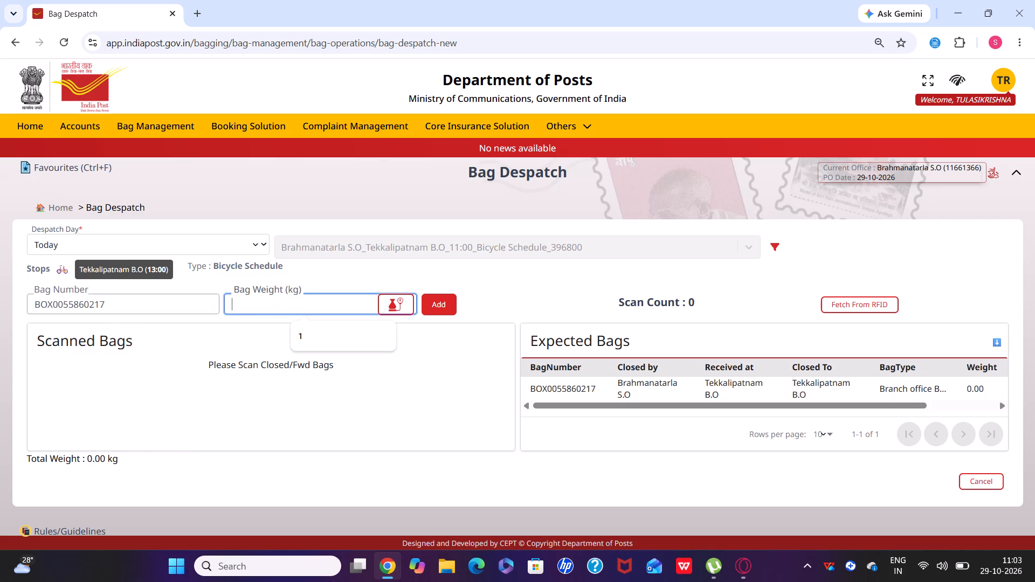
drag(303, 328, 310, 335)
click(310, 335)
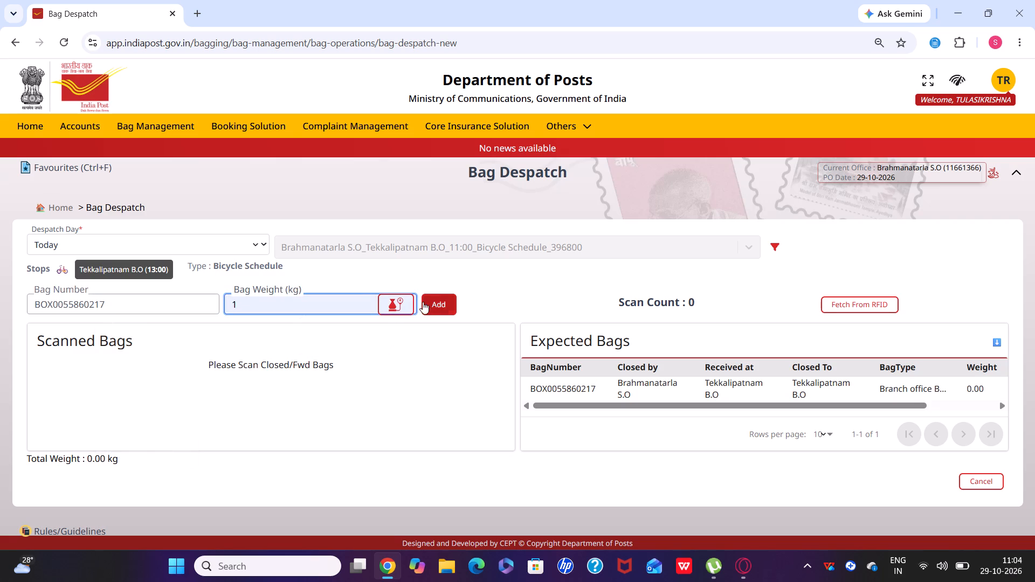
click(446, 297)
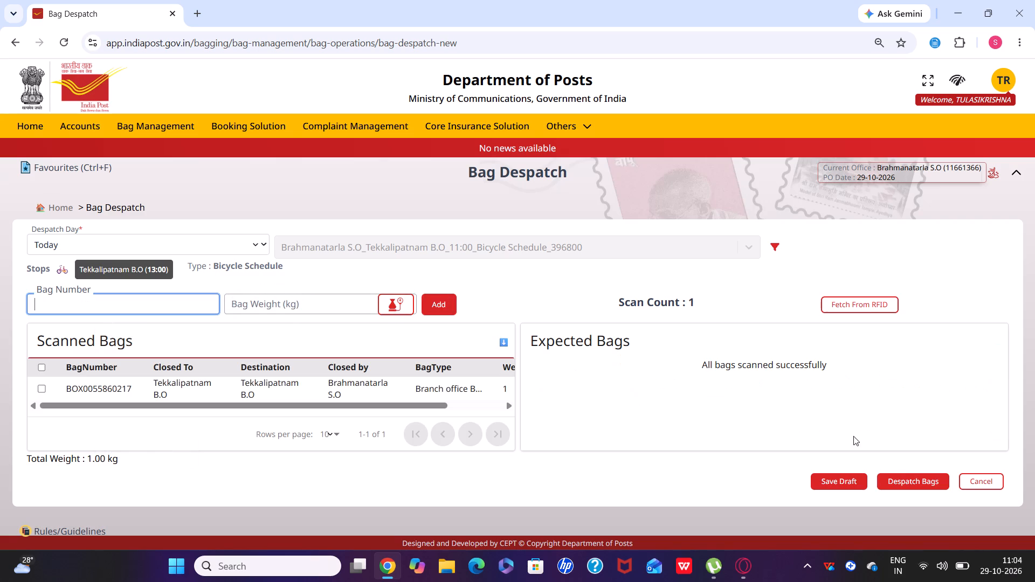
click(899, 481)
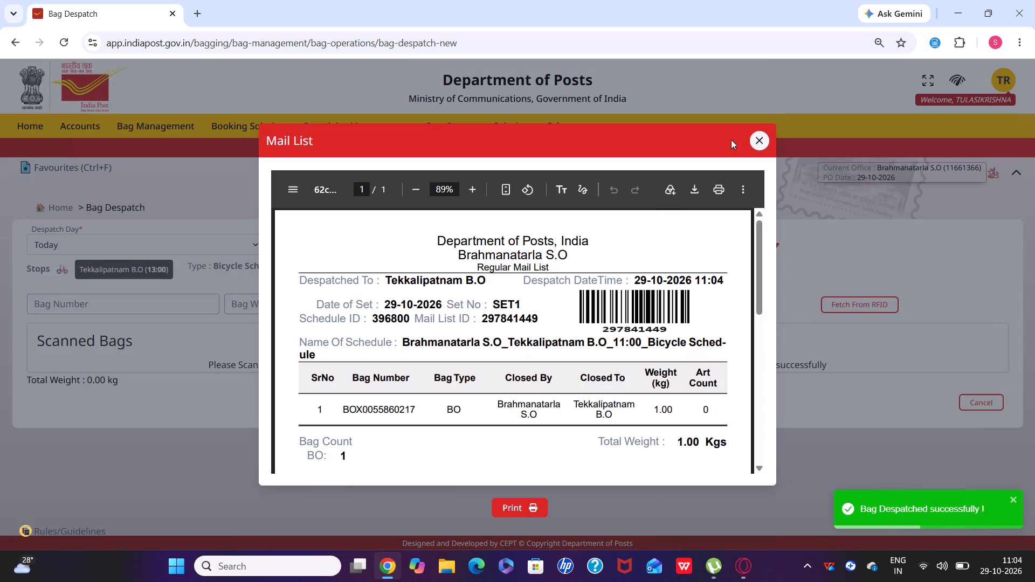
click(761, 137)
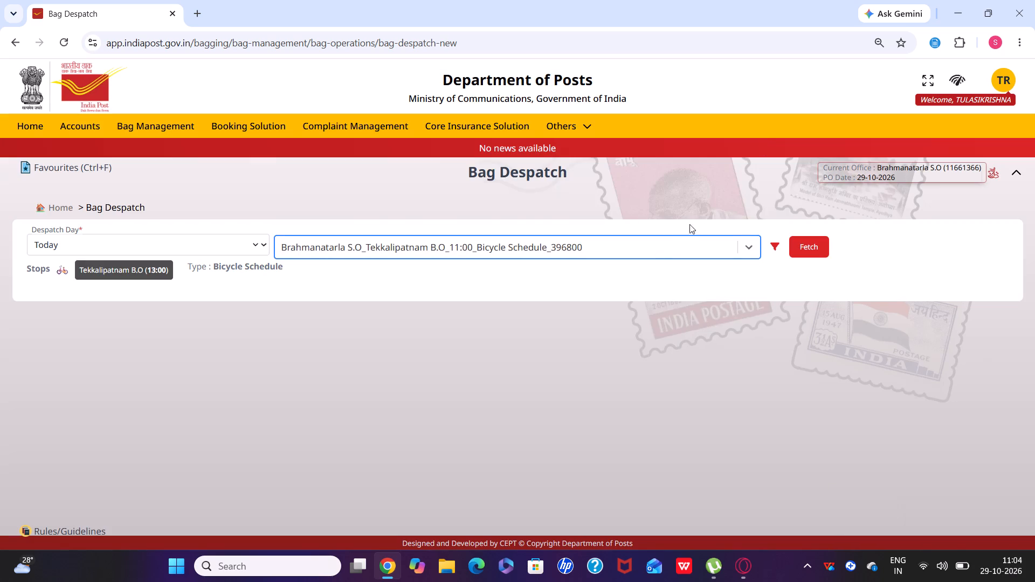
click(664, 244)
scroll(611, 363, down, 3)
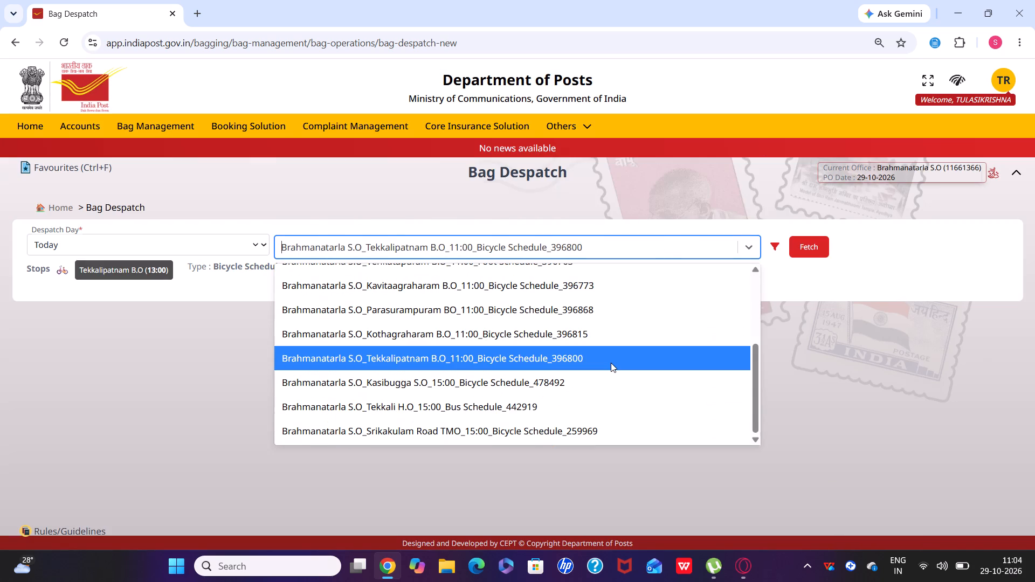
click(596, 317)
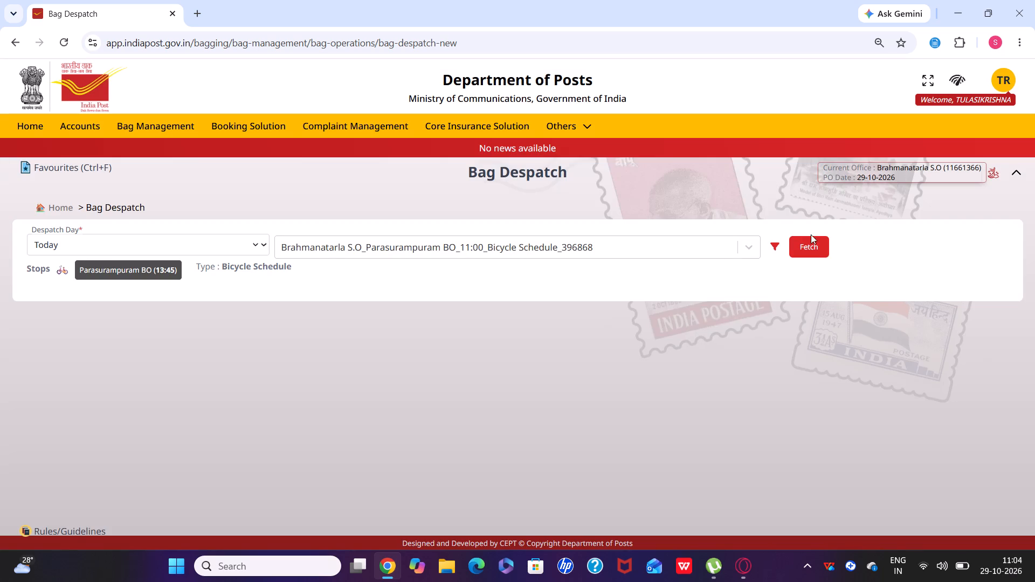
click(818, 250)
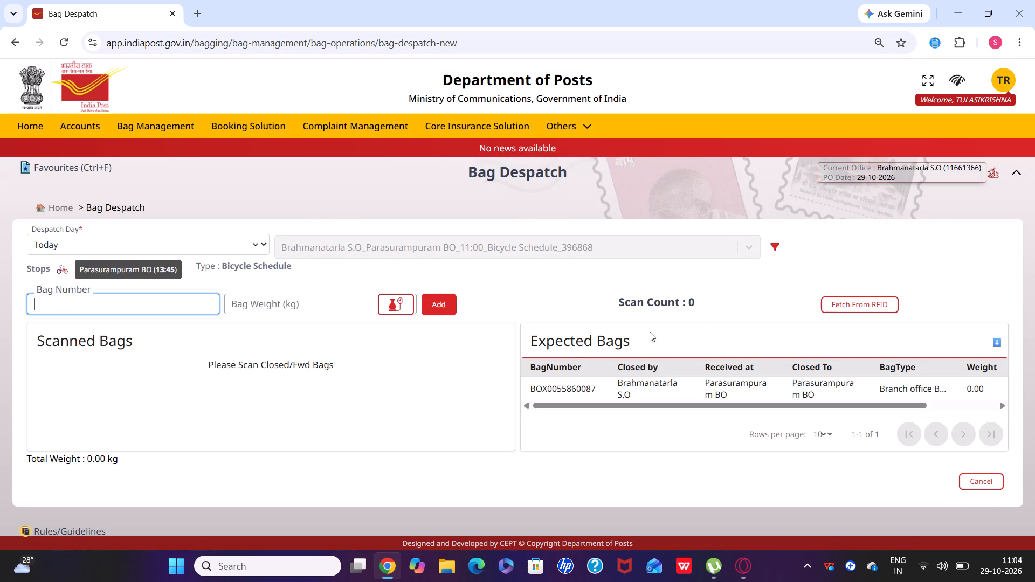
double_click(545, 387)
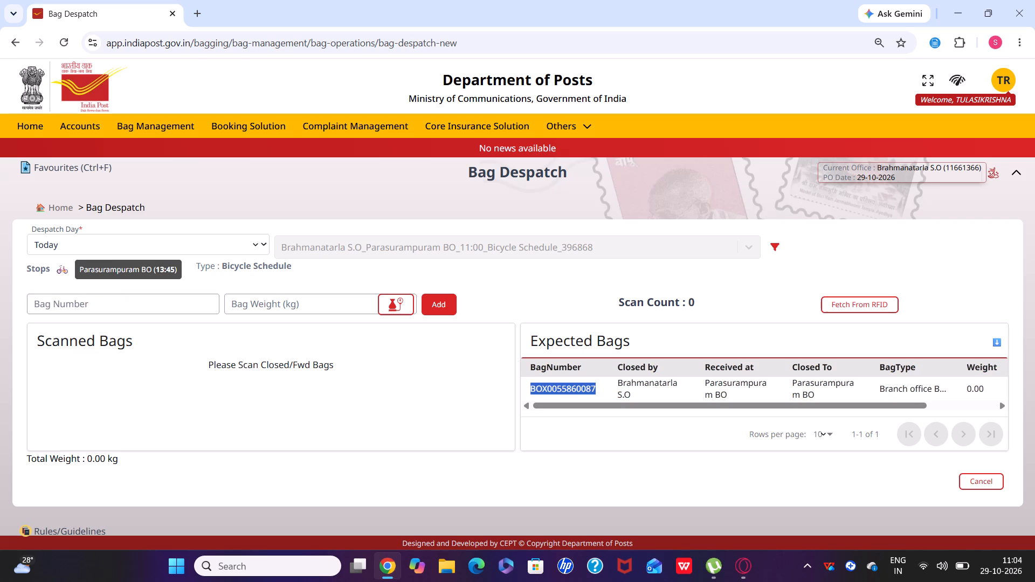
key(ctrl+c)
click(156, 307)
key(ctrl+v)
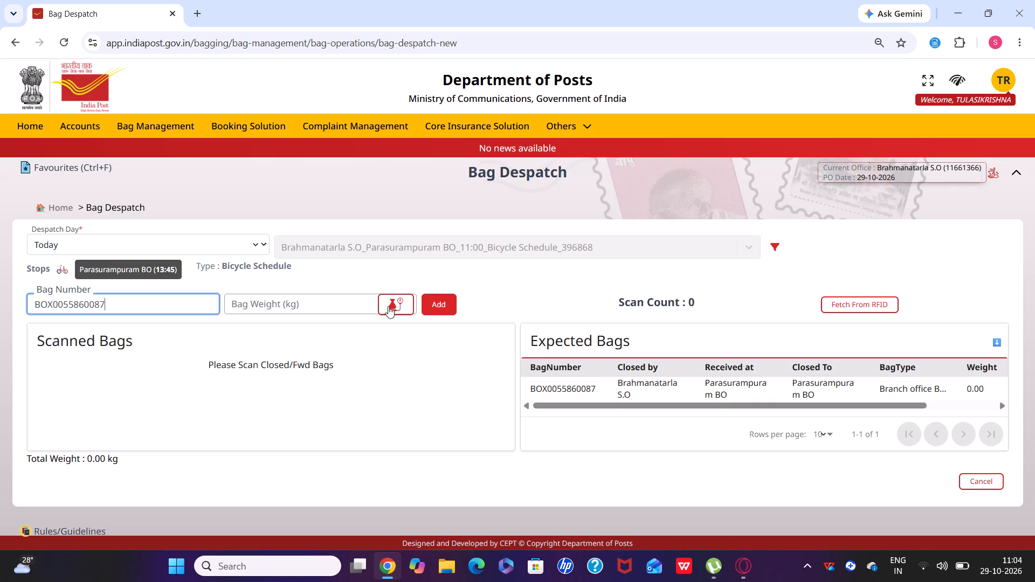
click(370, 310)
click(343, 339)
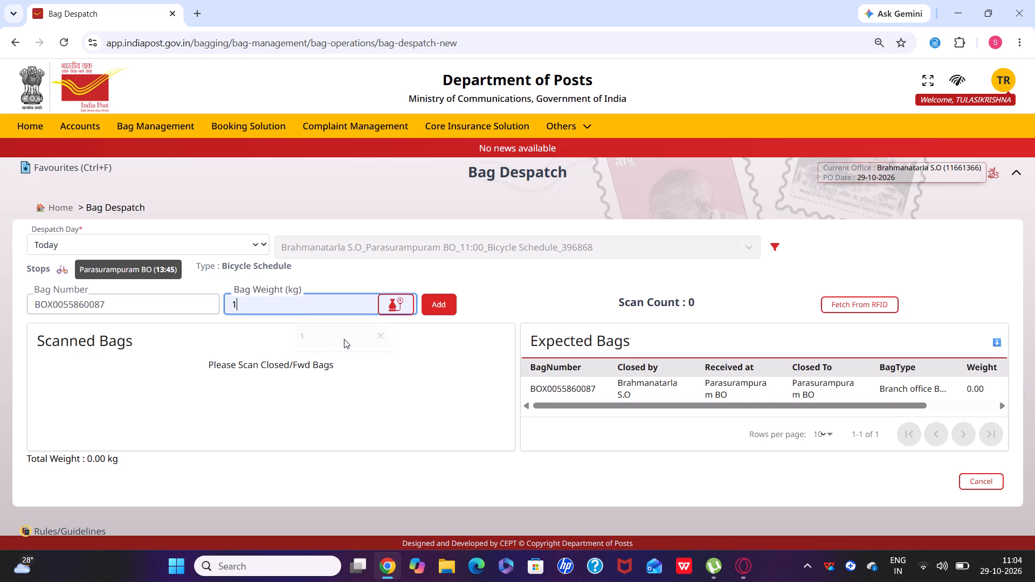
click(431, 311)
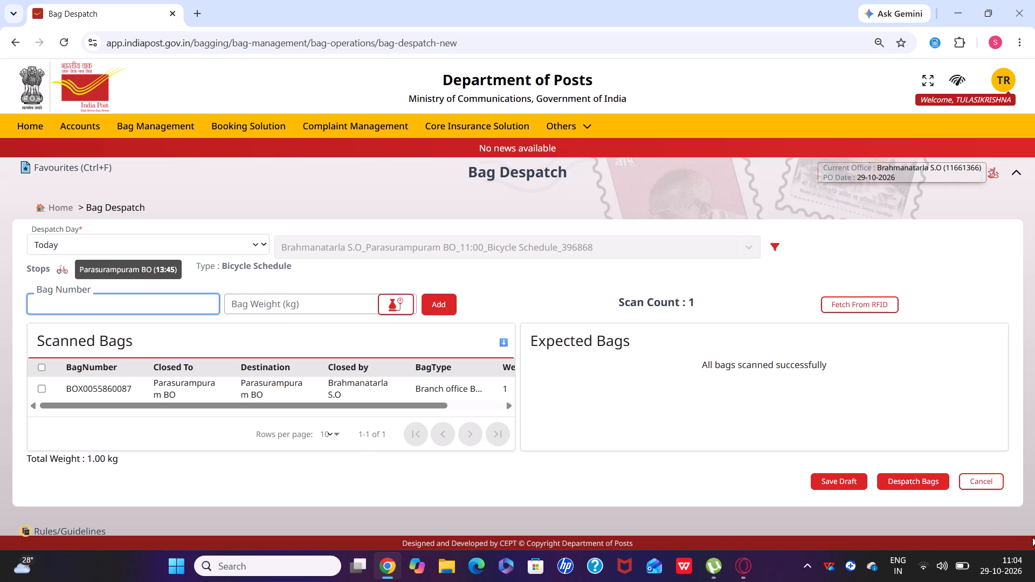
click(901, 483)
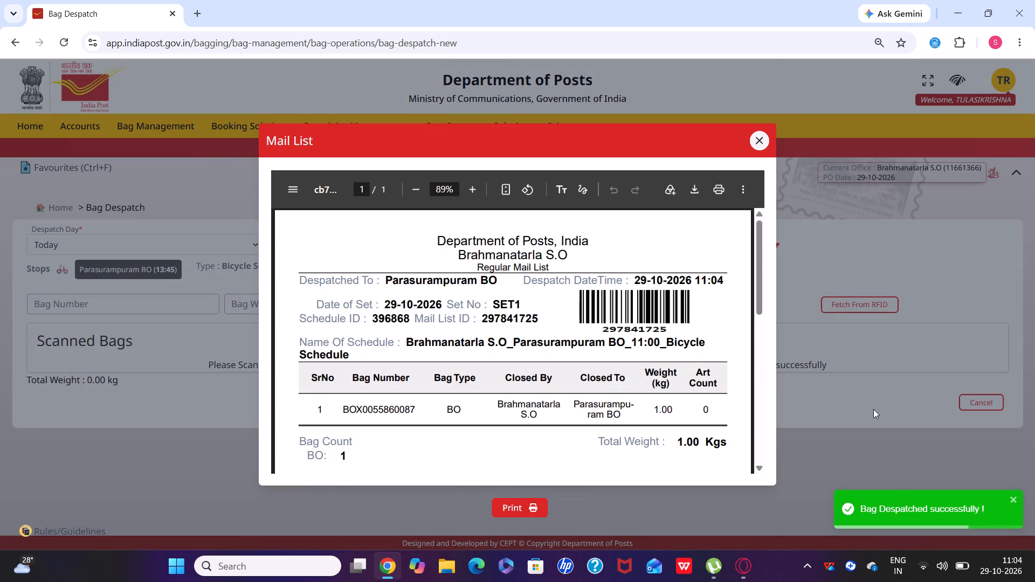
click(754, 138)
Check the Venkatapuram B.O 11:00 Foot Schedule 396763 for bags still expected, and leave it without despatching.
click(548, 246)
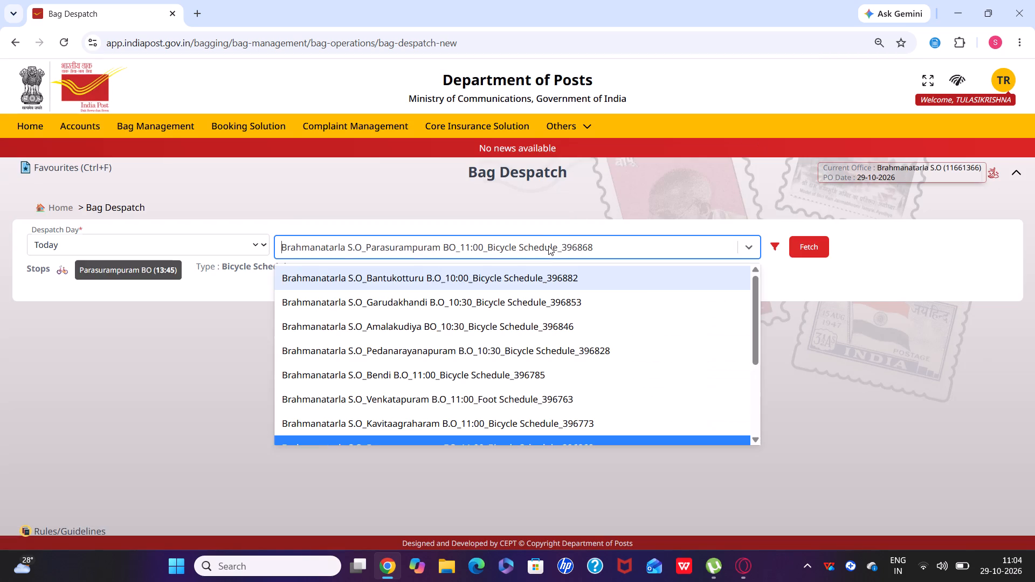
click(530, 387)
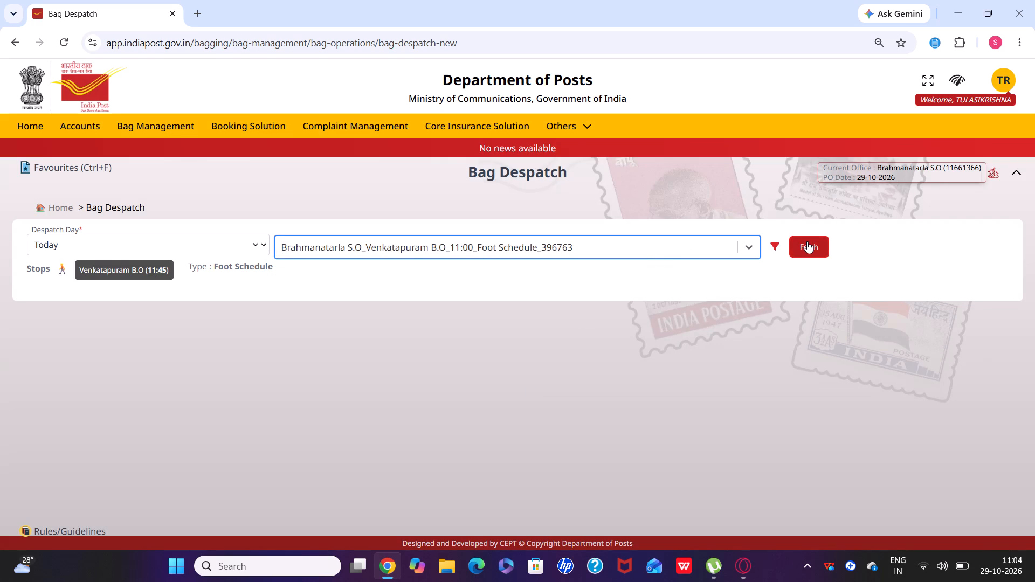
click(807, 241)
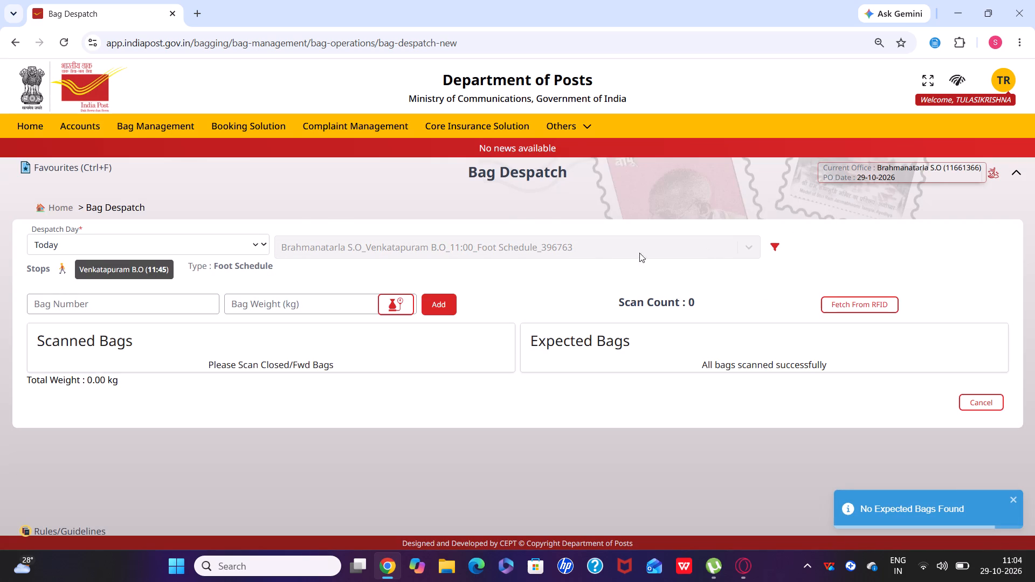
click(985, 398)
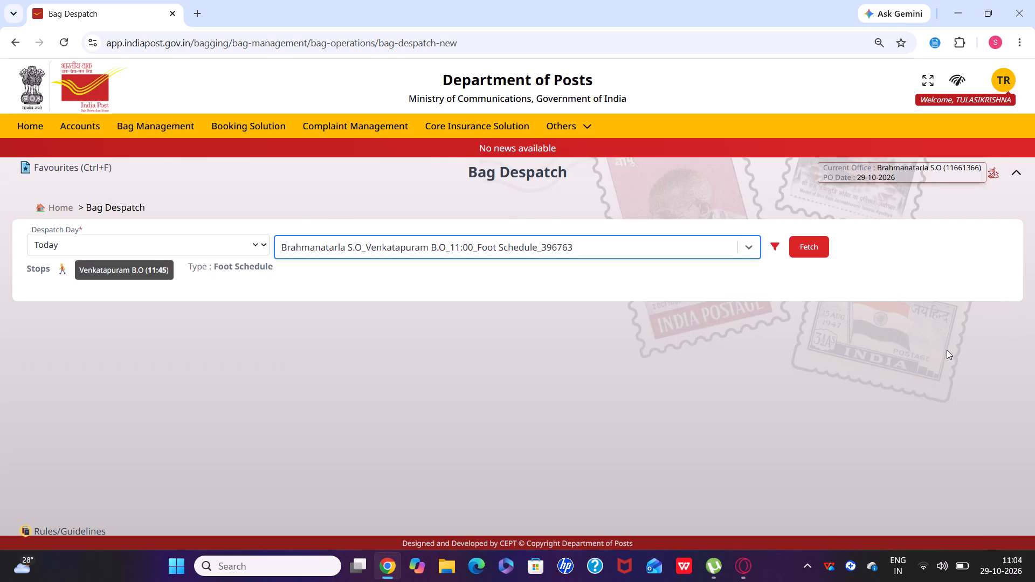
Check the Bendi B.O 11:00 Bicycle Schedule 396785 for bags still expected, and leave it without despatching.
click(747, 251)
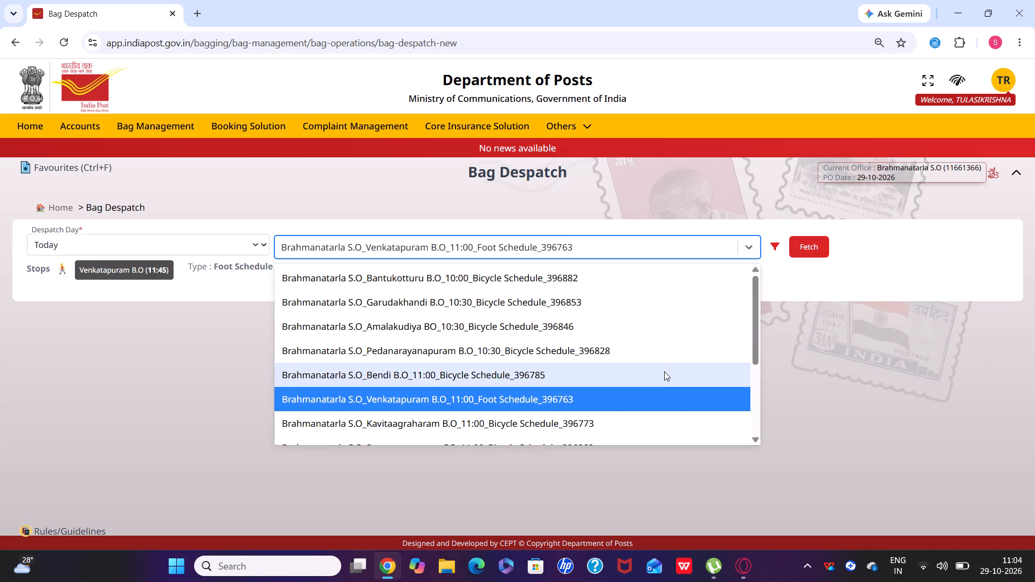
click(664, 371)
click(801, 240)
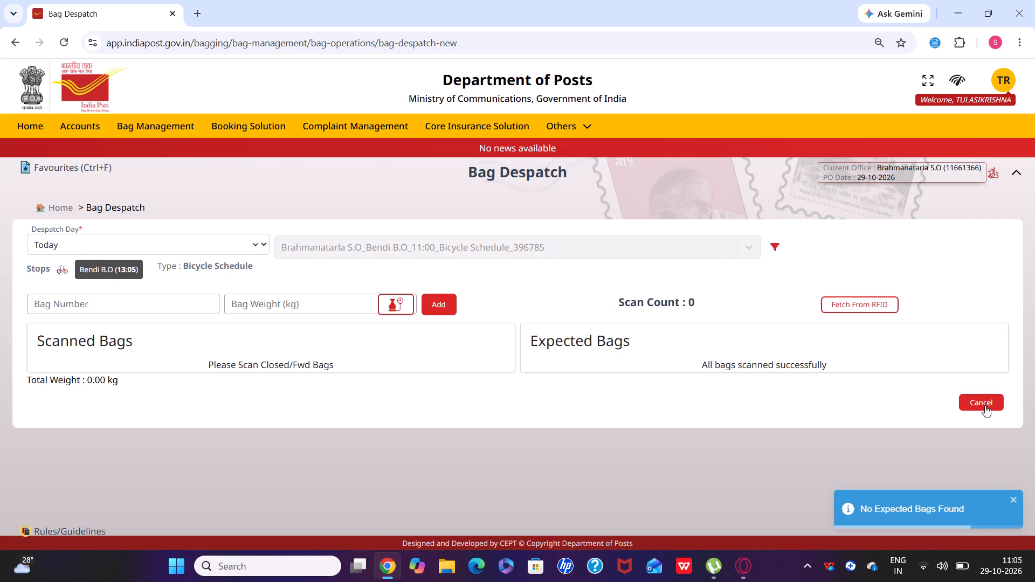
click(984, 406)
scroll(878, 285, left, 1)
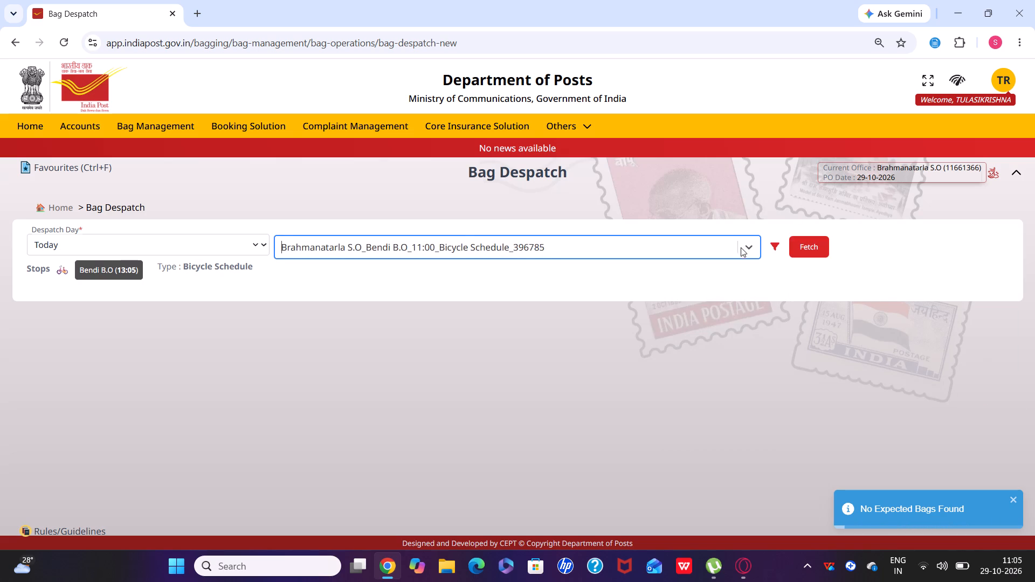
Check the Tekkali H.O 15:00 Bus Schedule 442919 for bags still expected, and leave it without despatching.
click(740, 244)
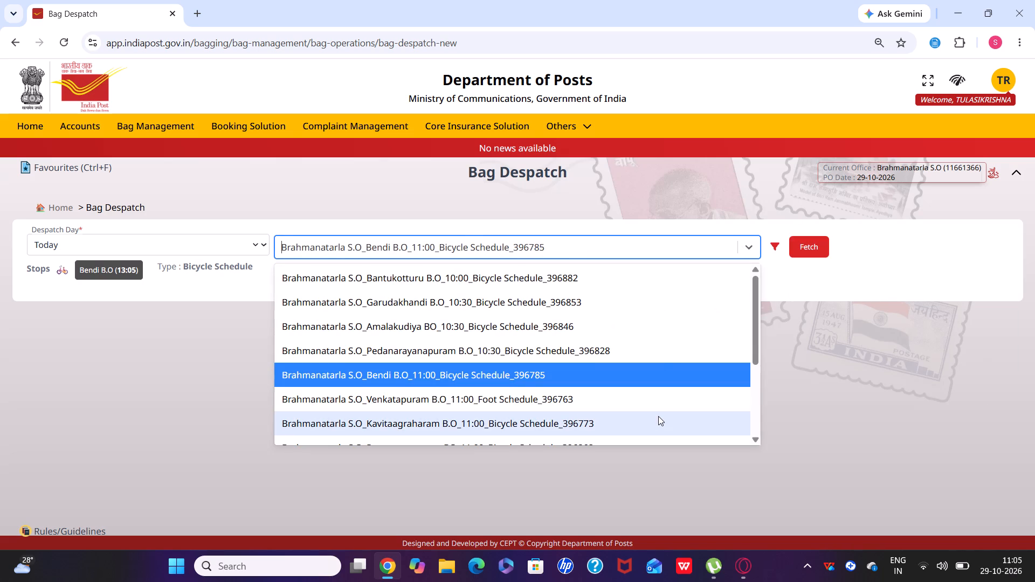
scroll(658, 416, down, 2)
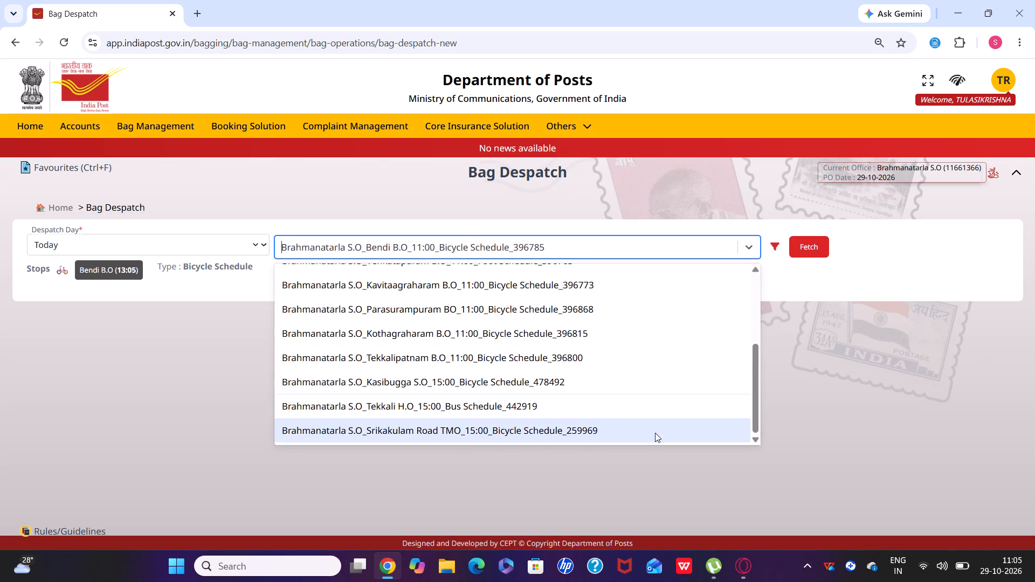
click(654, 400)
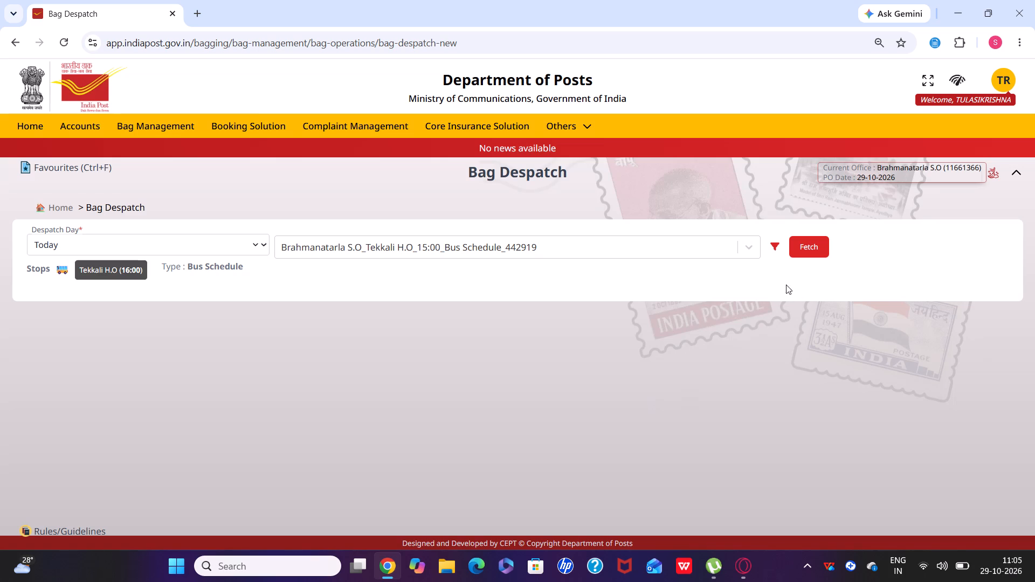
click(803, 244)
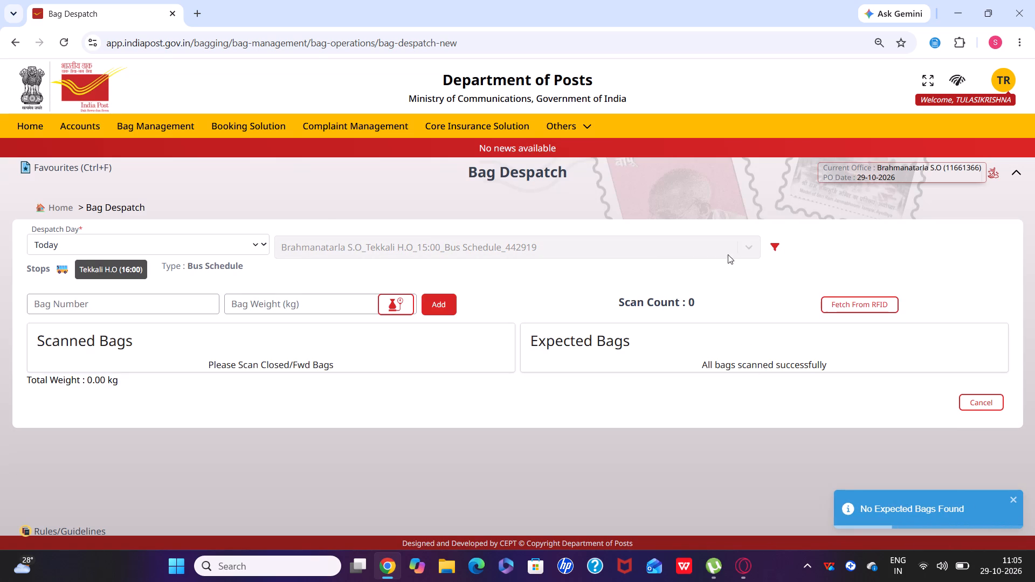
double_click(742, 244)
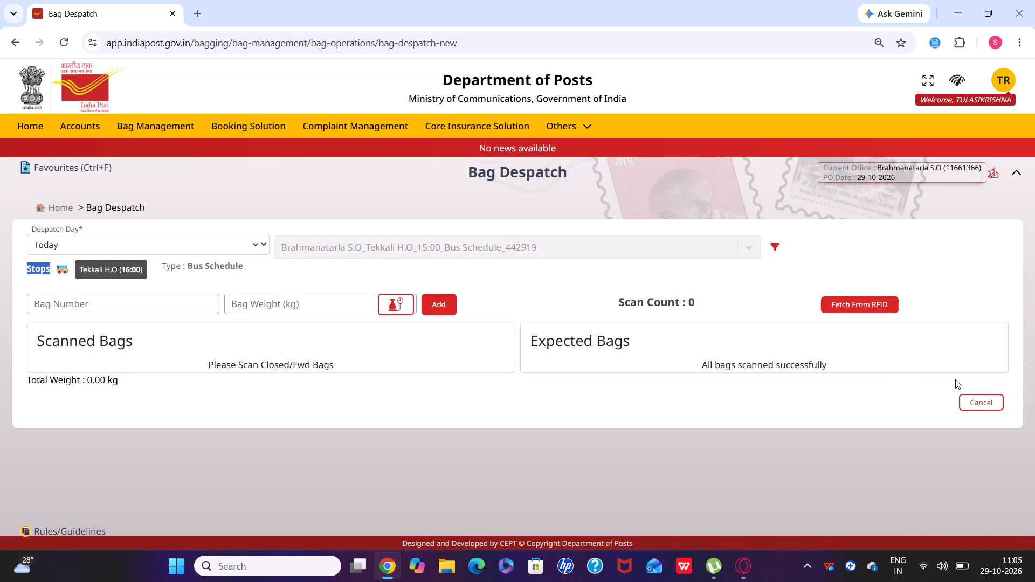
click(985, 401)
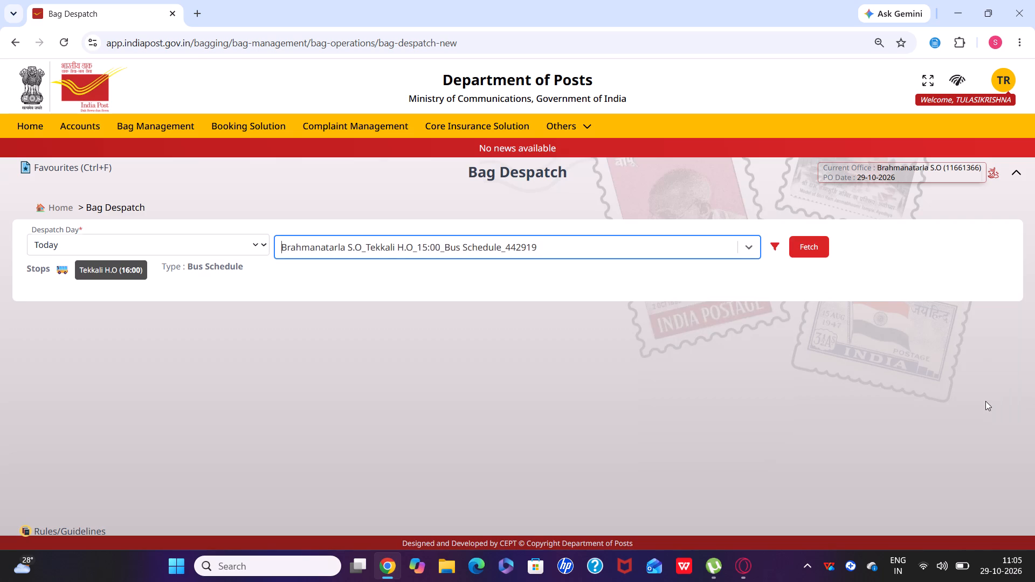
Recheck the Venkatapuram B.O 11:00 Foot Schedule 396763 for expected bags, and leave it without despatching.
click(727, 254)
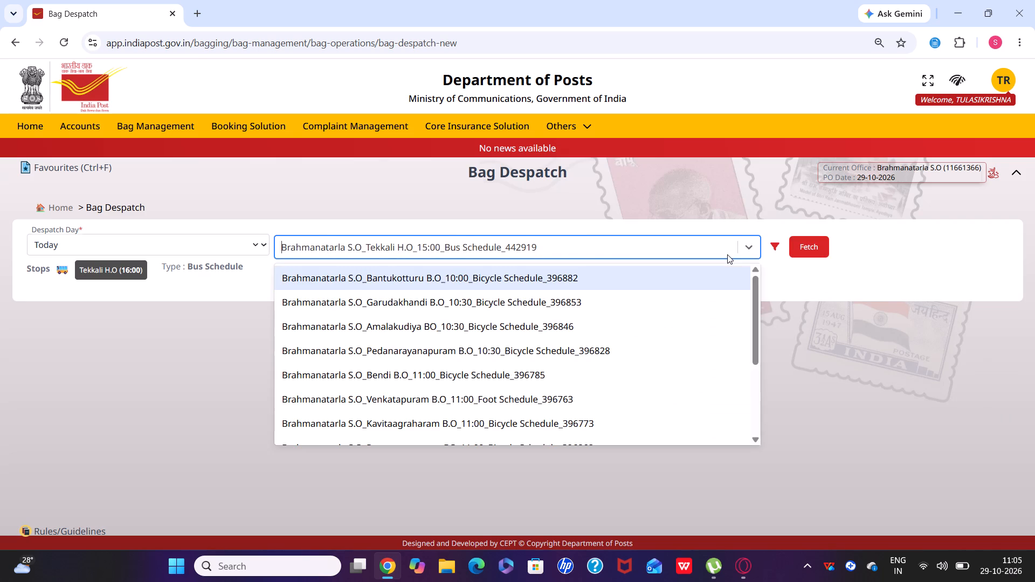
click(679, 403)
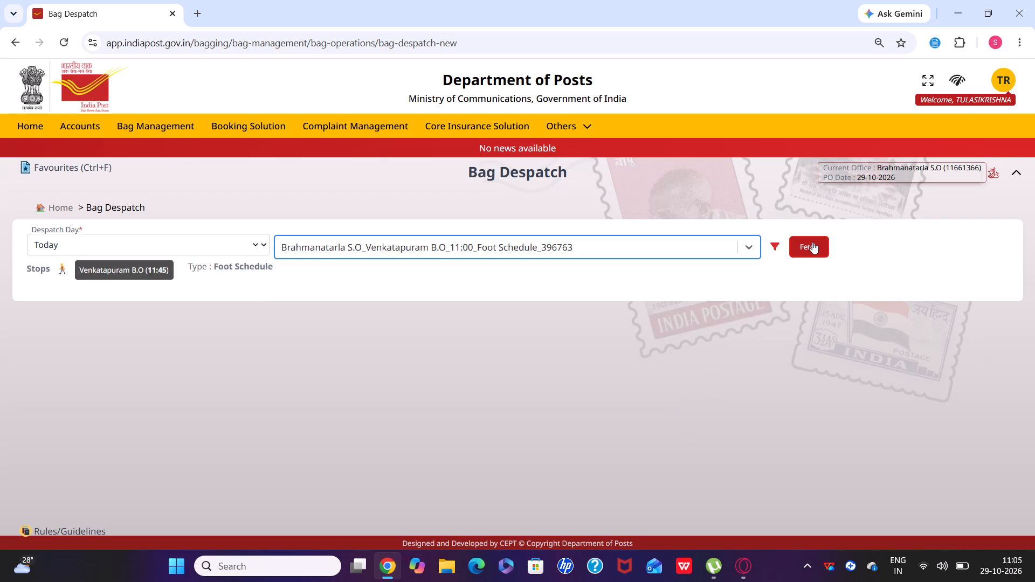
click(812, 242)
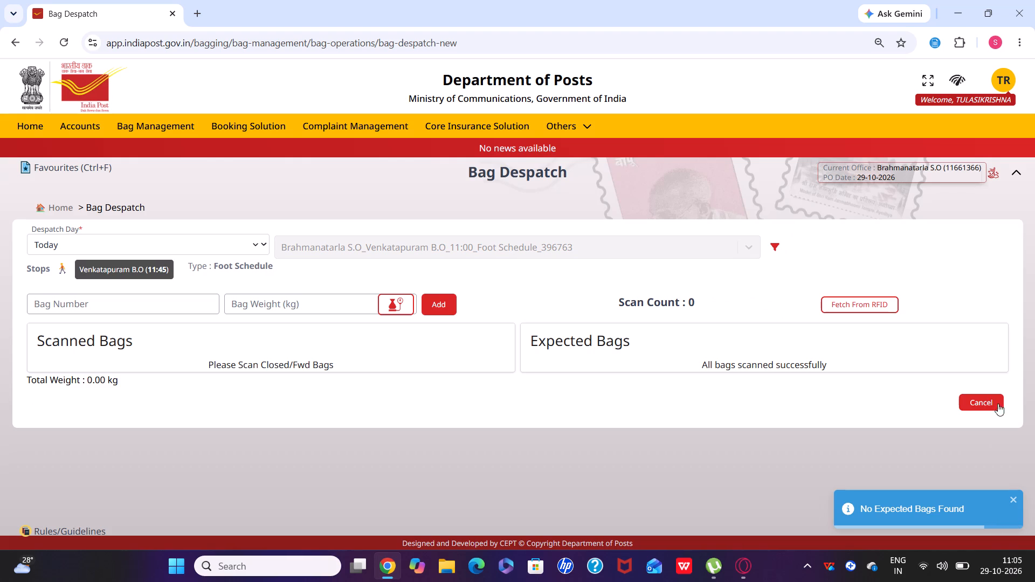
click(985, 394)
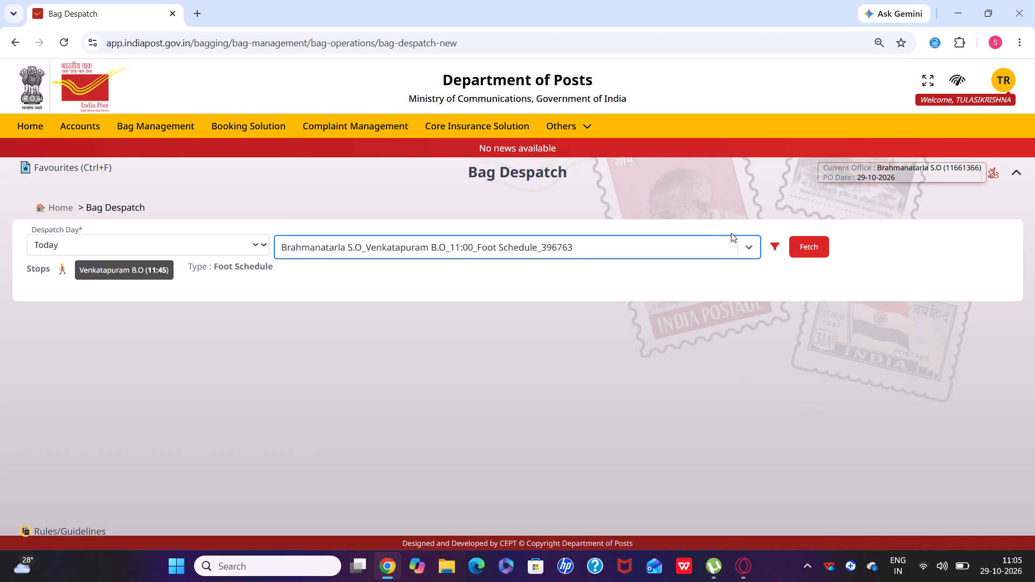
Check the Garudakhandi B.O 10:30 Bicycle Schedule 396853 for bags still expected, and leave it without despatching.
click(744, 242)
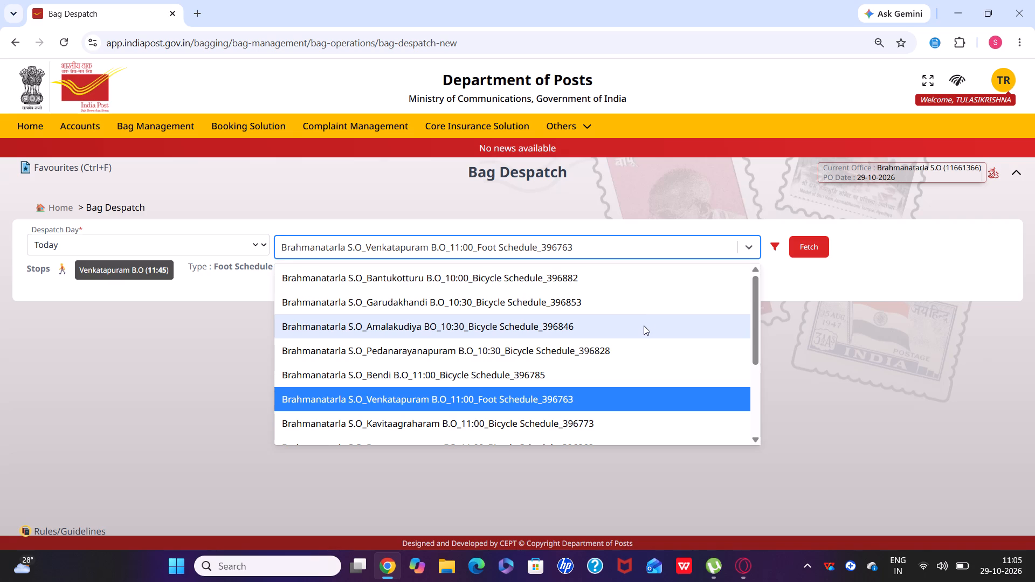
click(643, 303)
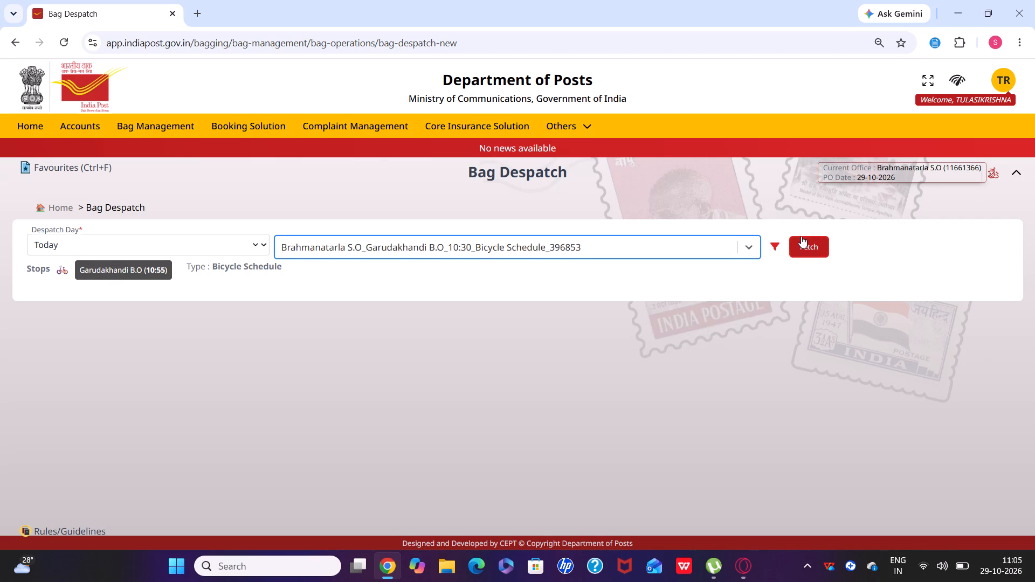
click(803, 246)
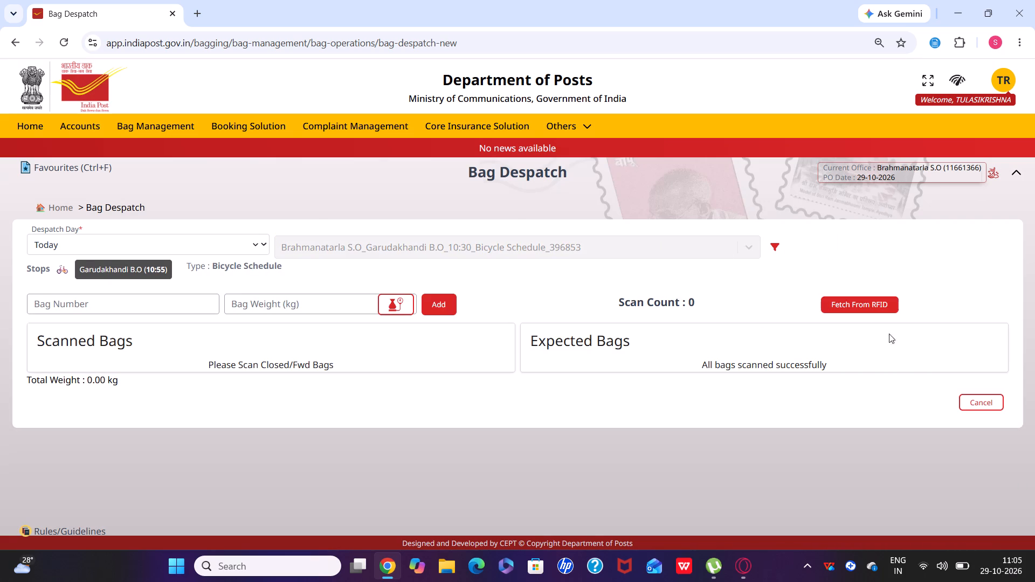
click(975, 399)
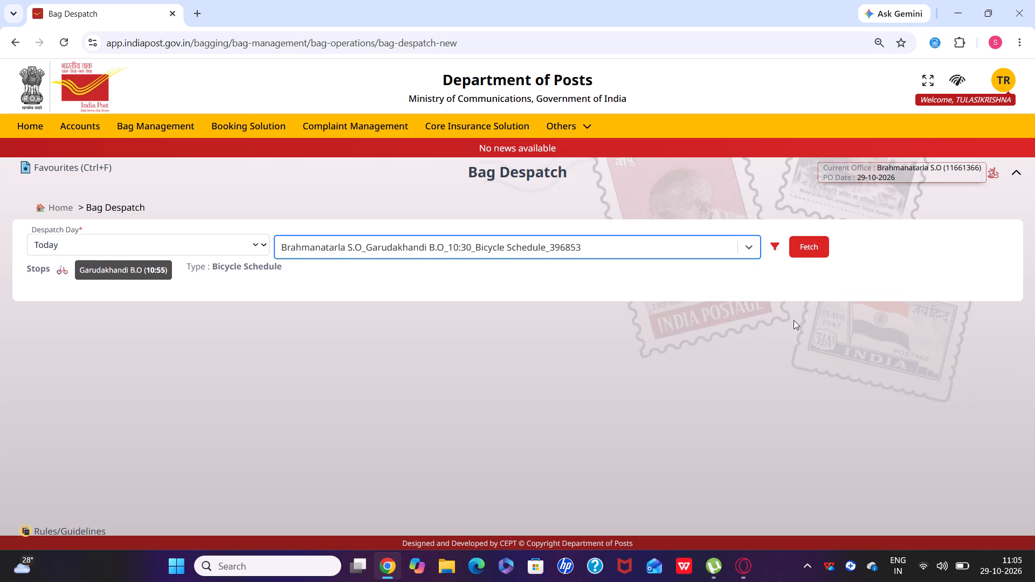
Fetch the Venkatapuram B.O 11:00 Foot Schedule 396763 once more and review its expected bags.
click(743, 250)
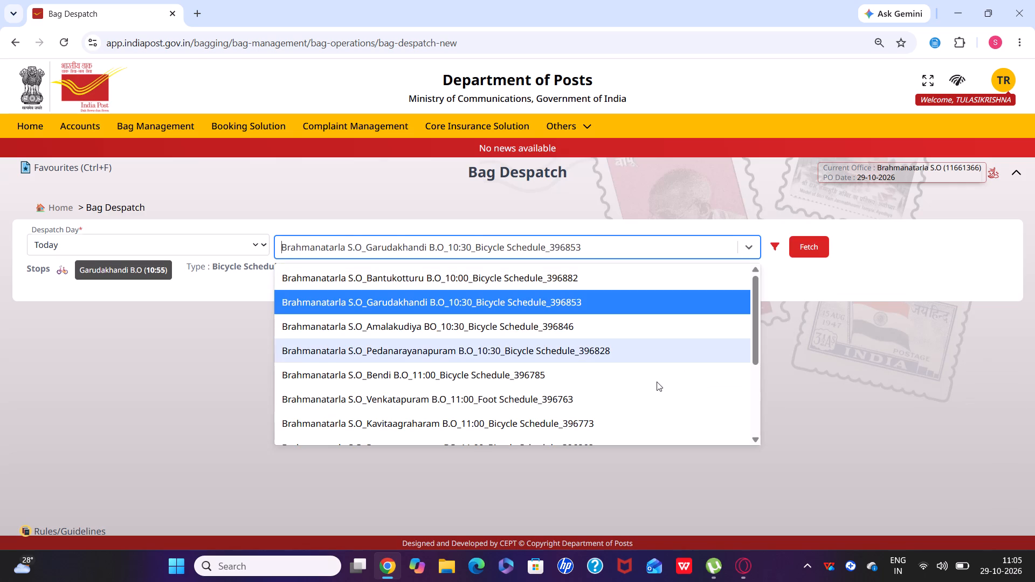
click(654, 396)
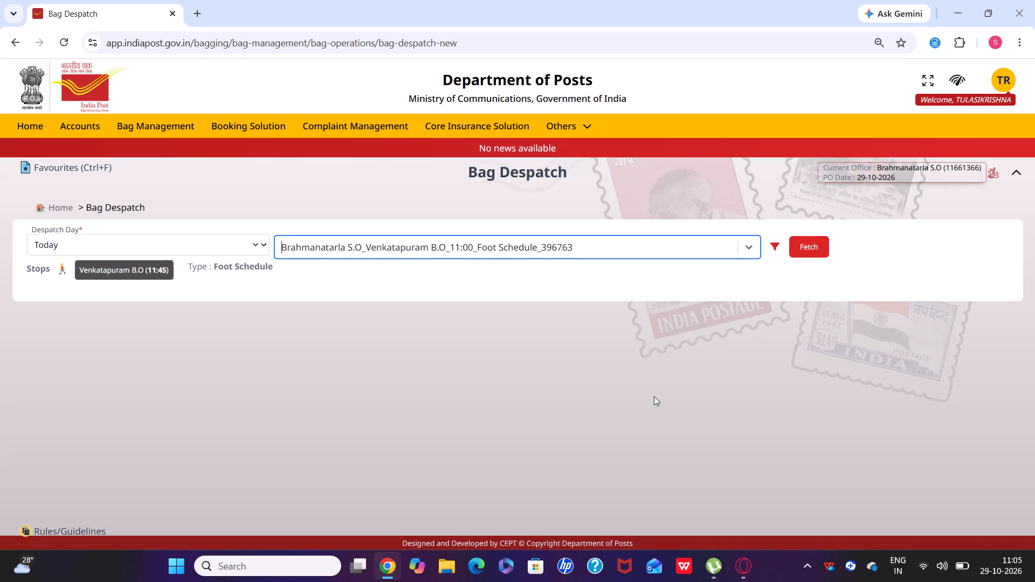
click(814, 252)
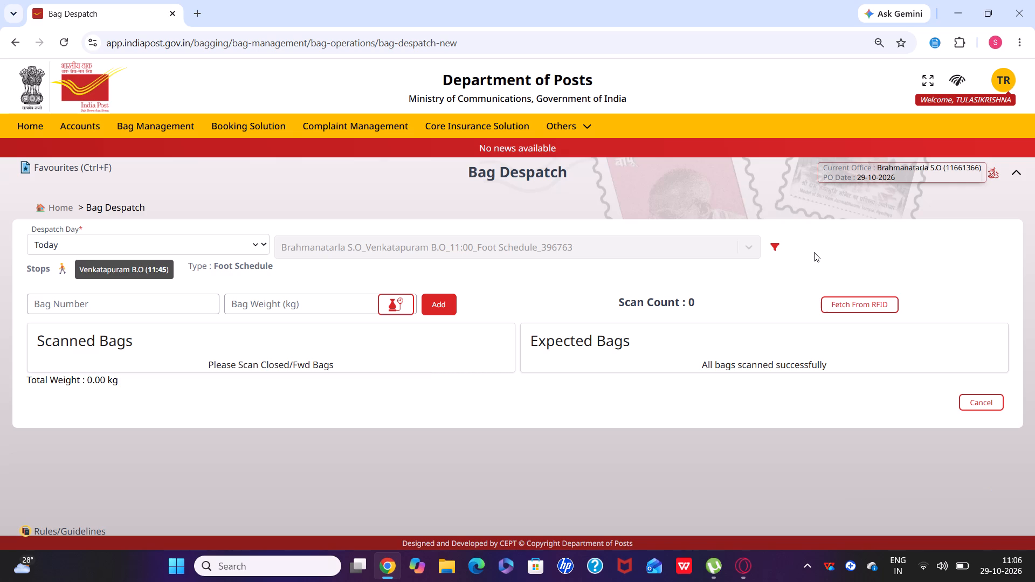
scroll(523, 210, left, 1)
Go to the Accounts module and open the Accounts Verification operations.
click(72, 128)
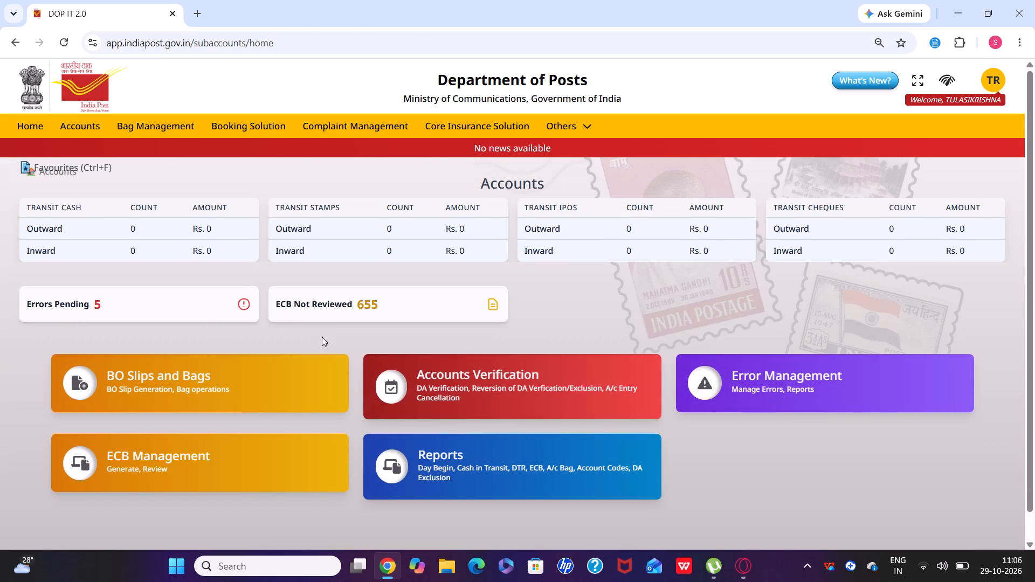
click(427, 380)
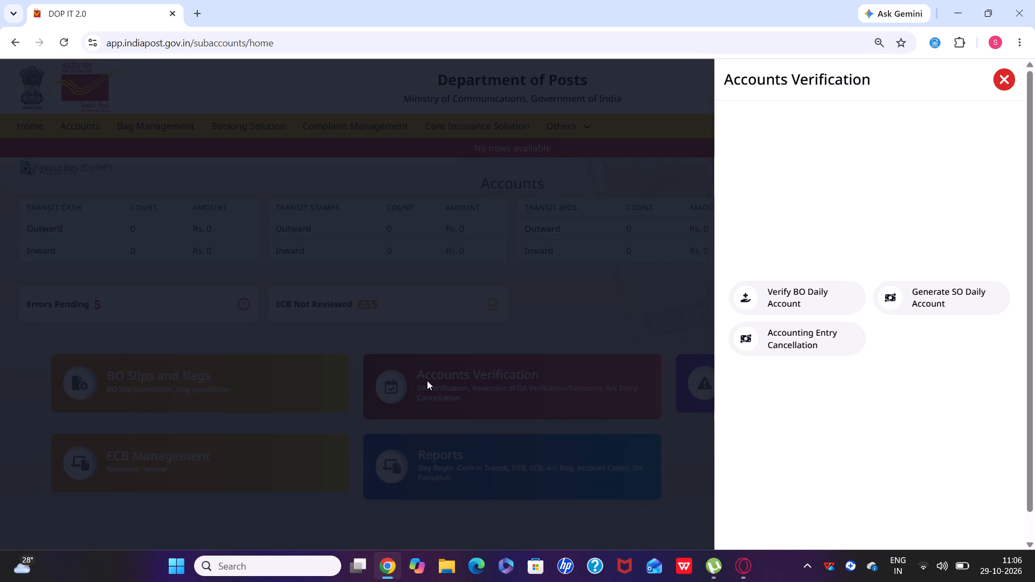
click(508, 264)
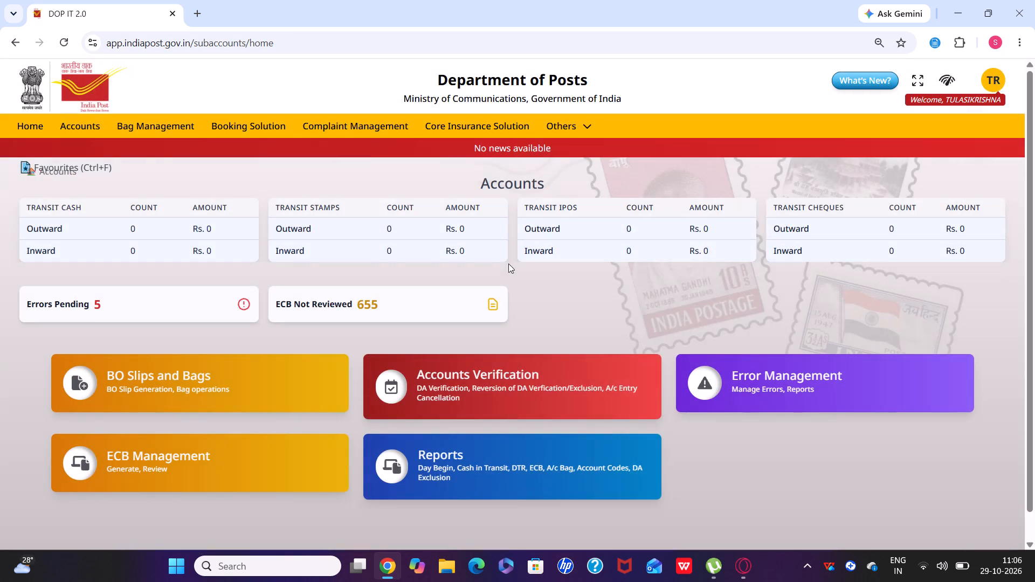
click(463, 370)
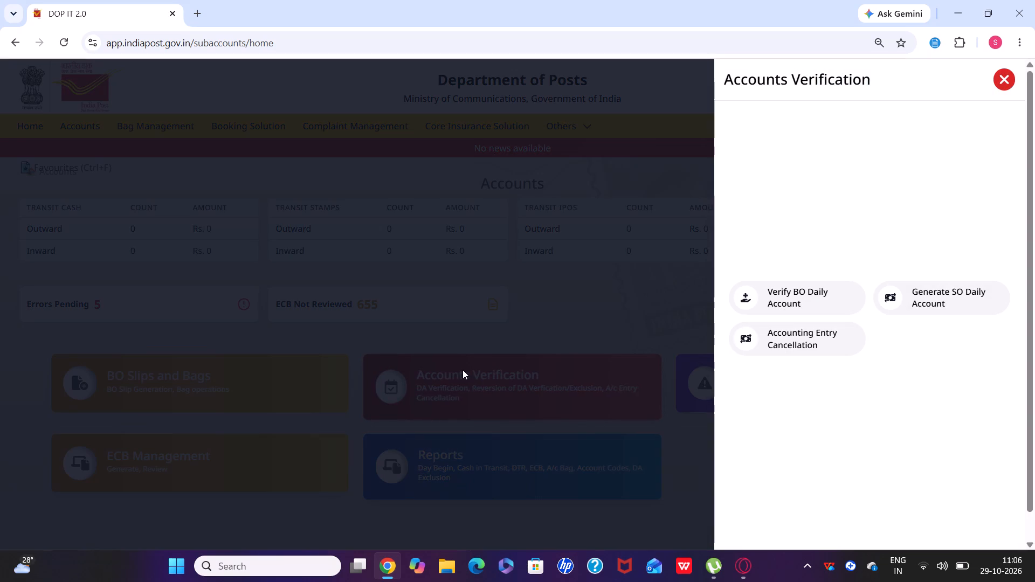
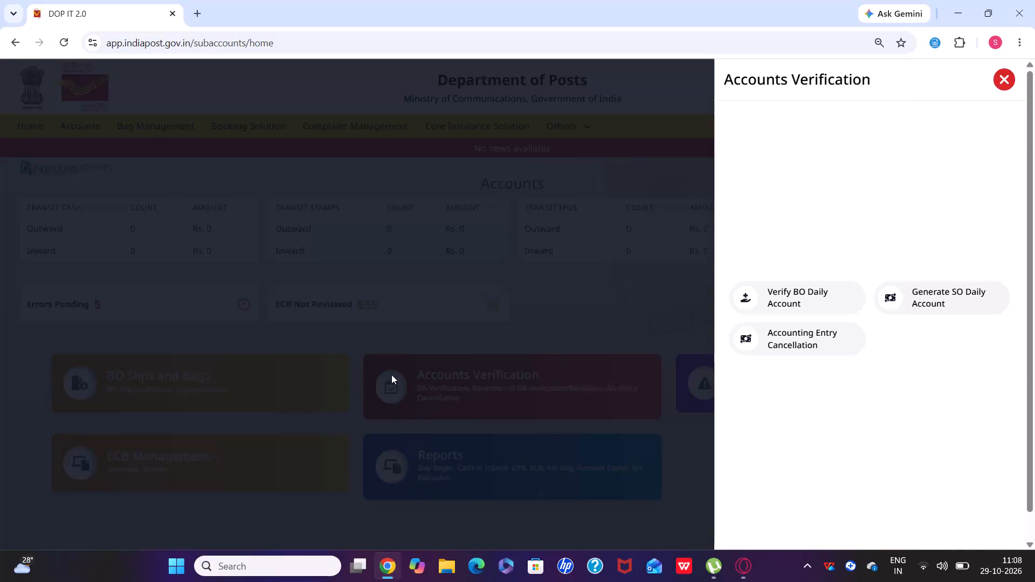
Leave the Accounts Verification options and open BO Slip Generation to see the branch office slip list.
click(391, 375)
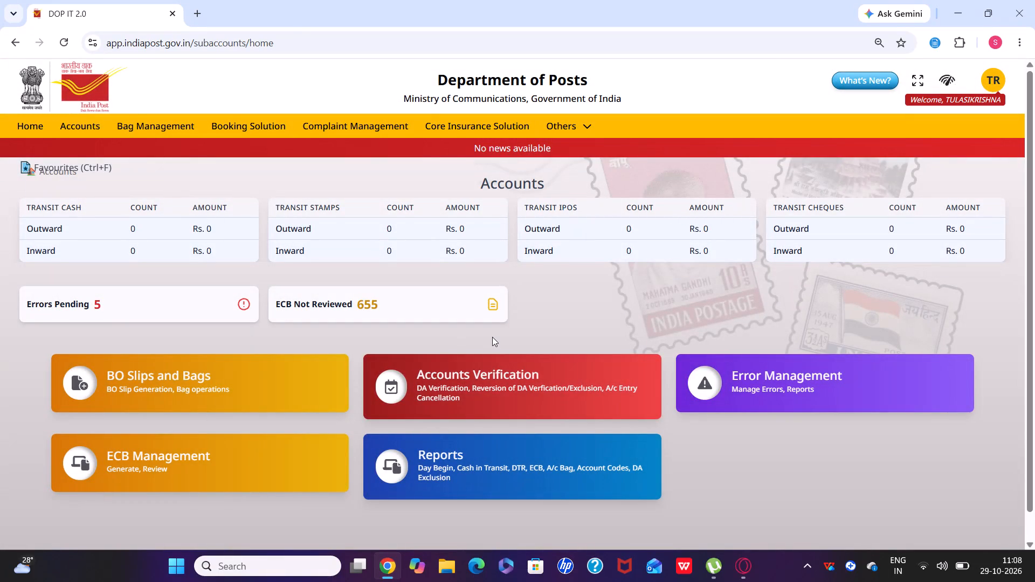
click(254, 385)
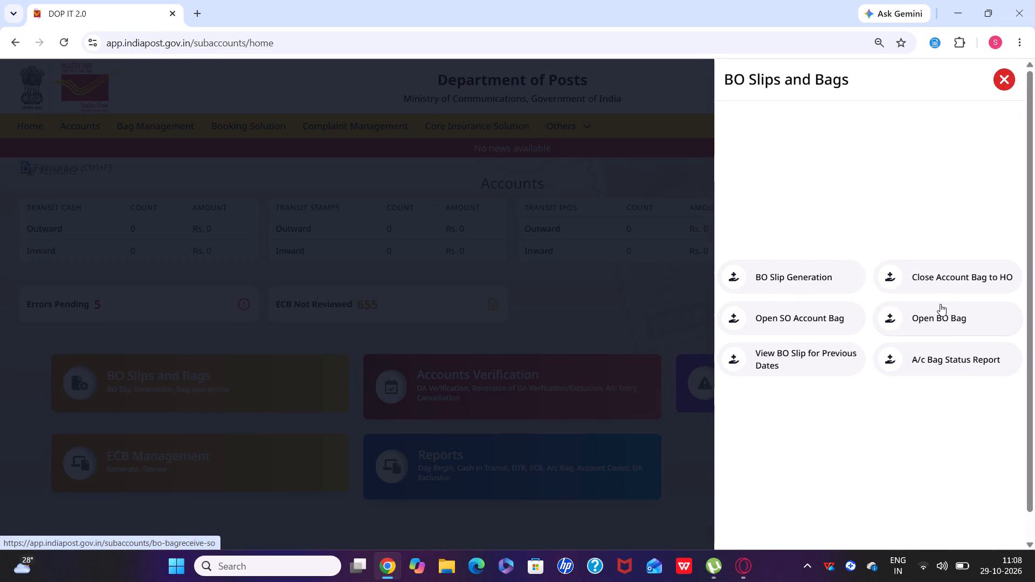
click(792, 285)
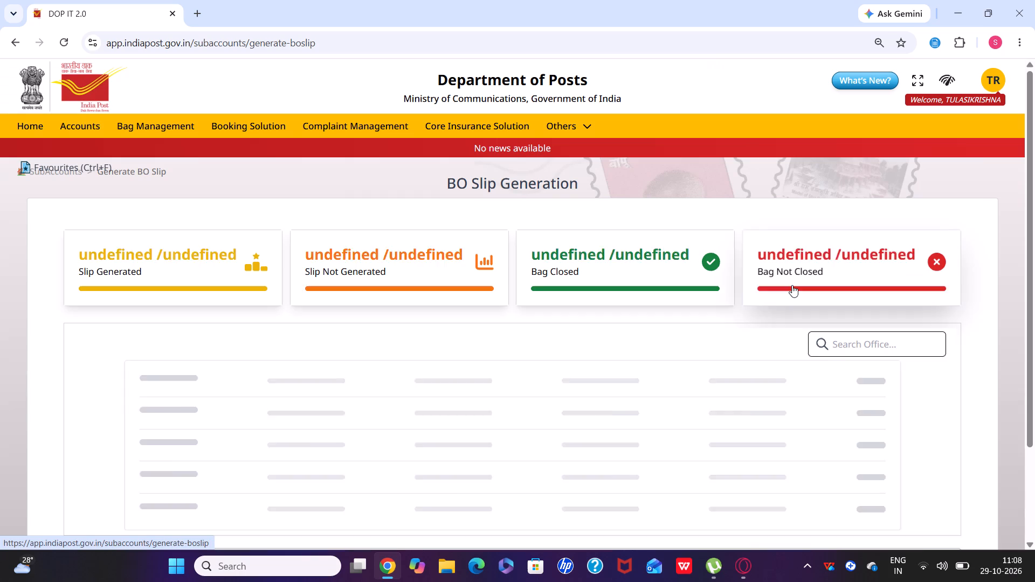
scroll(874, 441, down, 4)
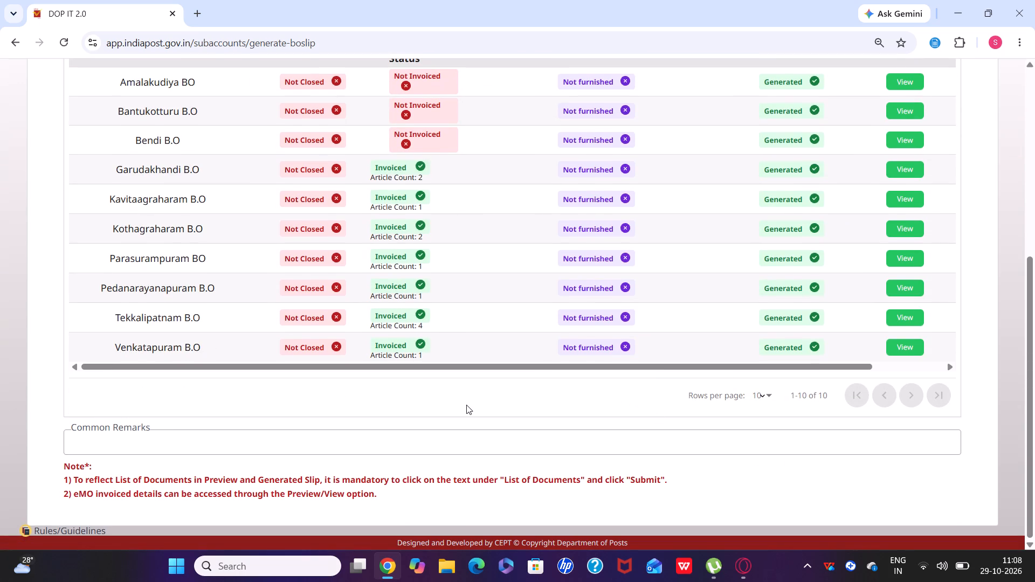
scroll(466, 405, right, 1)
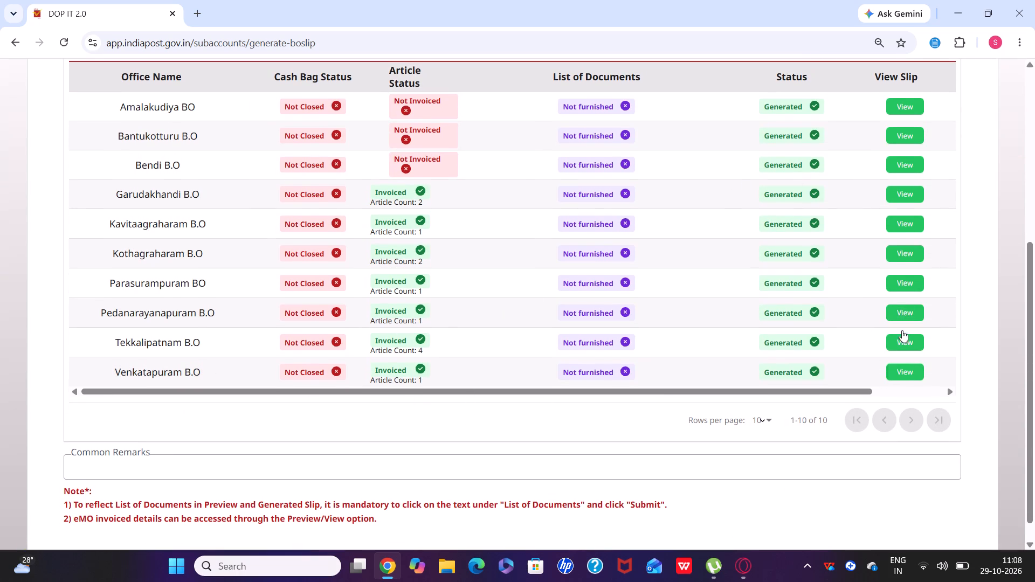
View the generated BO slips of Amalakudiya BO, Bantukotturu B.O and Bendi B.O one by one, closing each after review.
click(904, 108)
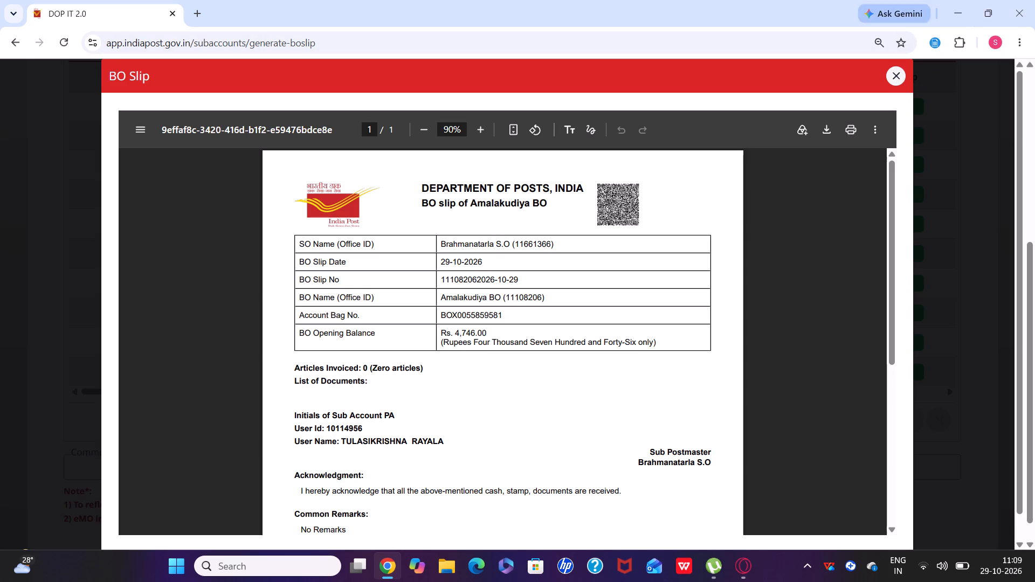
click(891, 75)
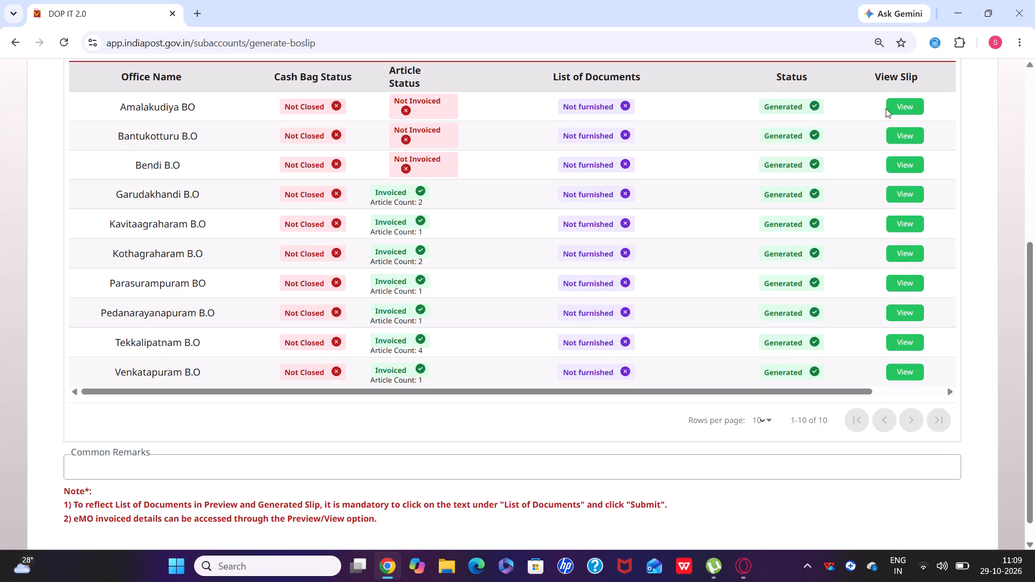
click(908, 130)
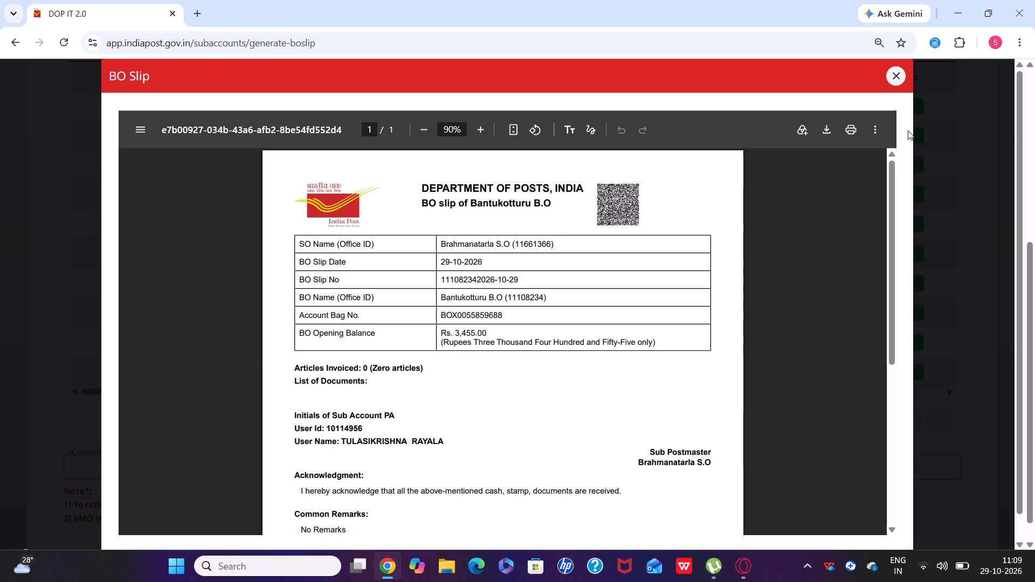
click(908, 130)
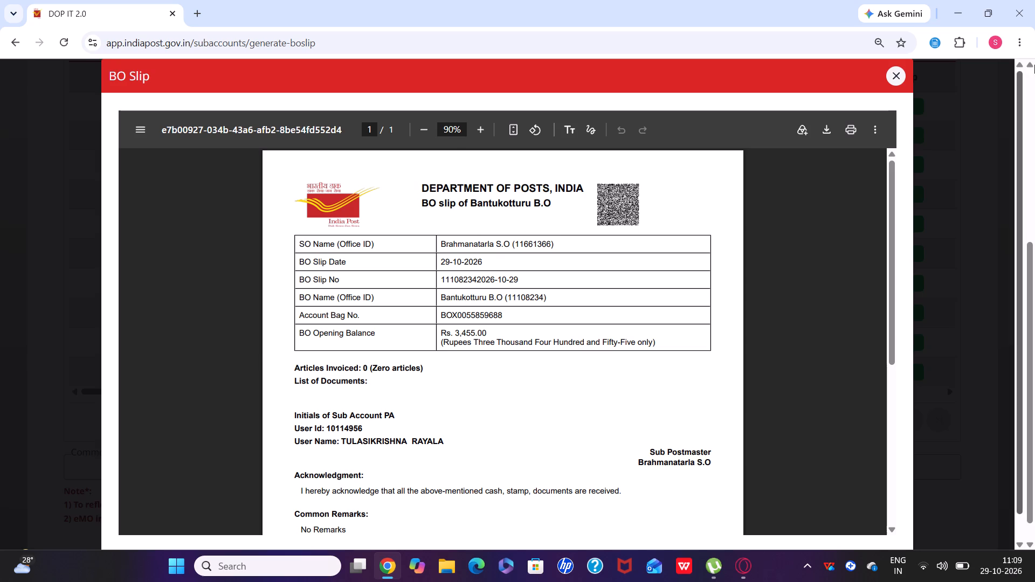
click(902, 72)
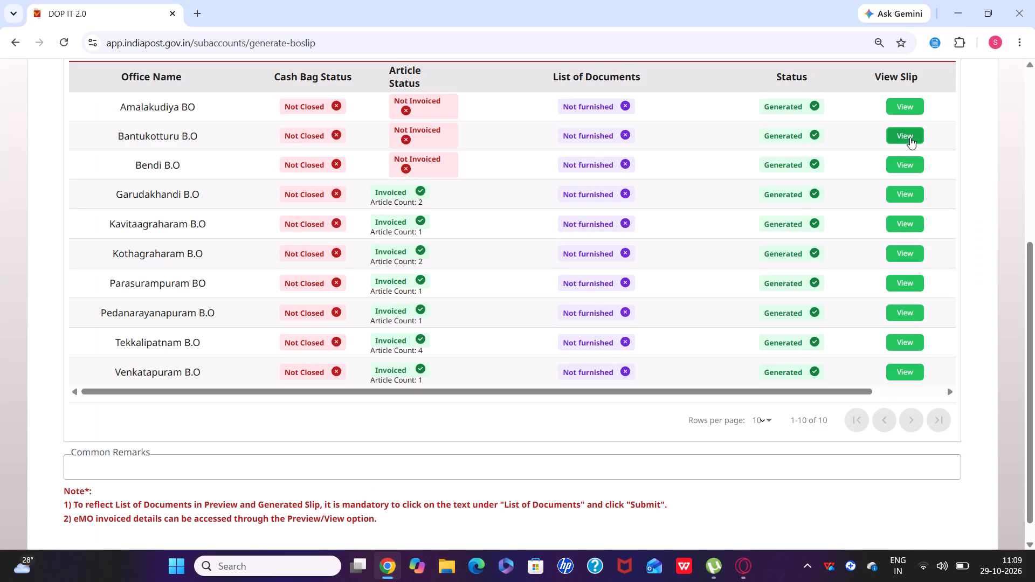
click(906, 160)
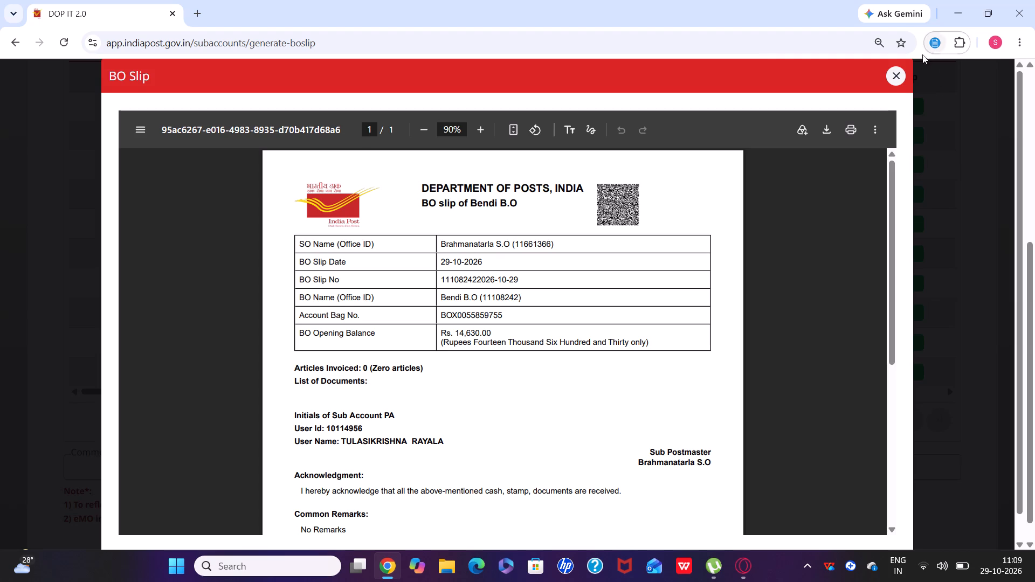
click(893, 80)
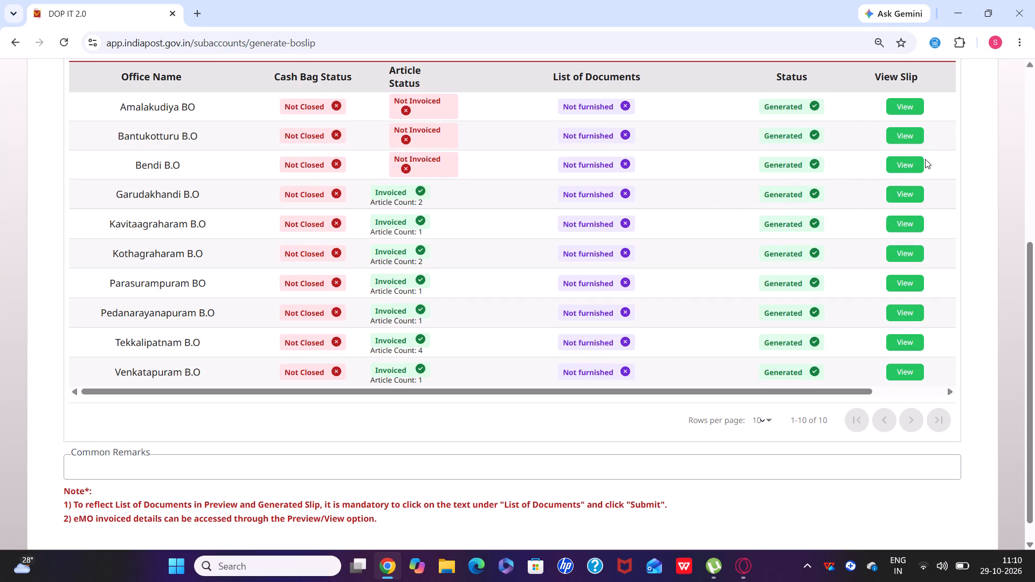
View the generated BO slips of Garudakhandi B.O, Kavitaagraharam B.O and Kothagraharam B.O in turn, closing each after review.
click(913, 189)
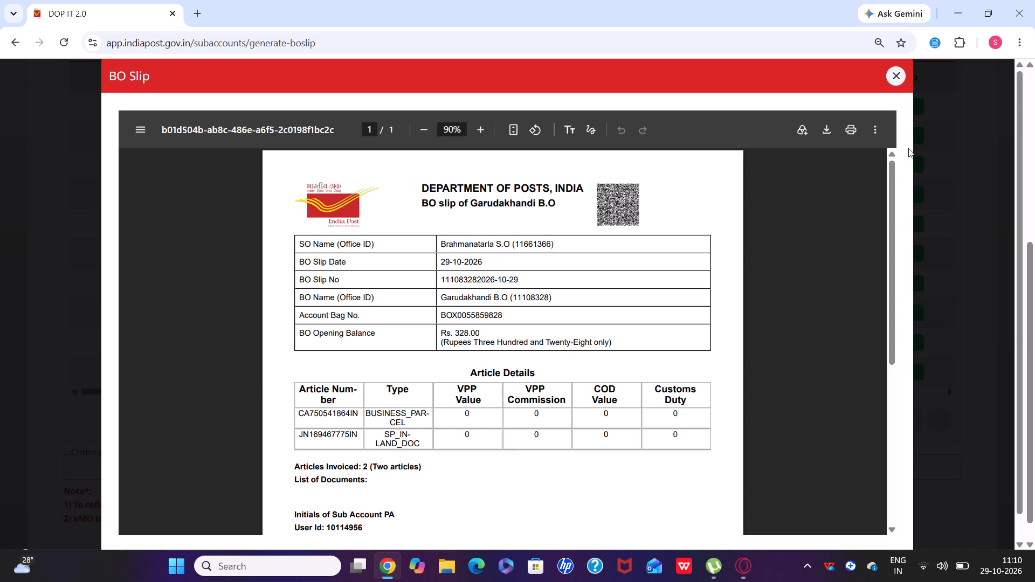
click(892, 74)
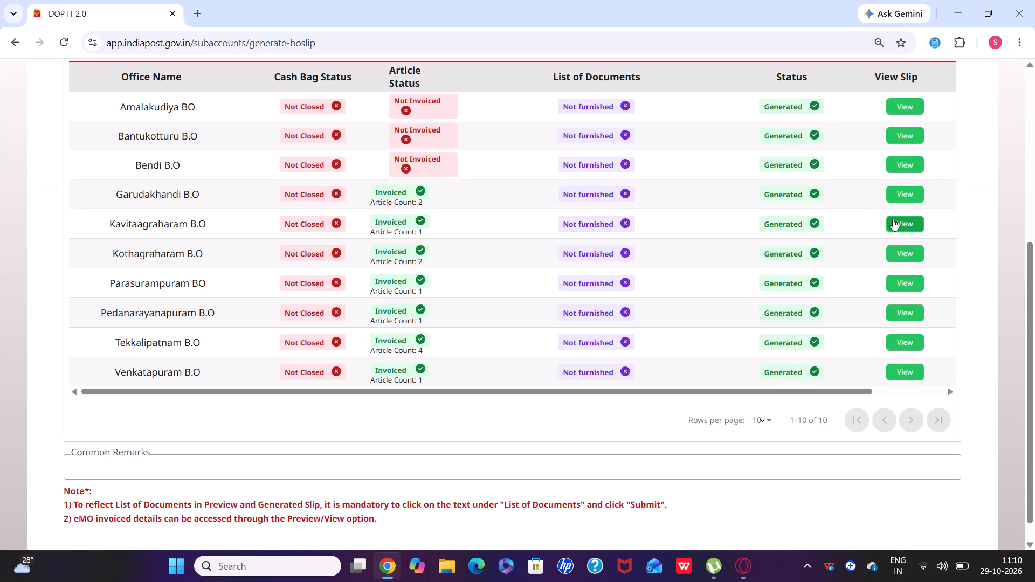
click(893, 219)
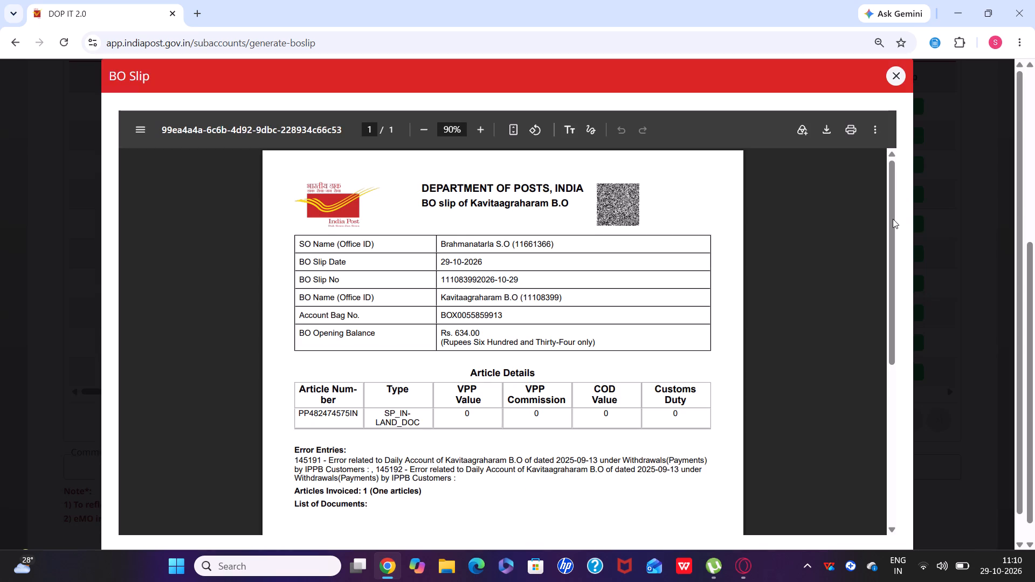
click(899, 79)
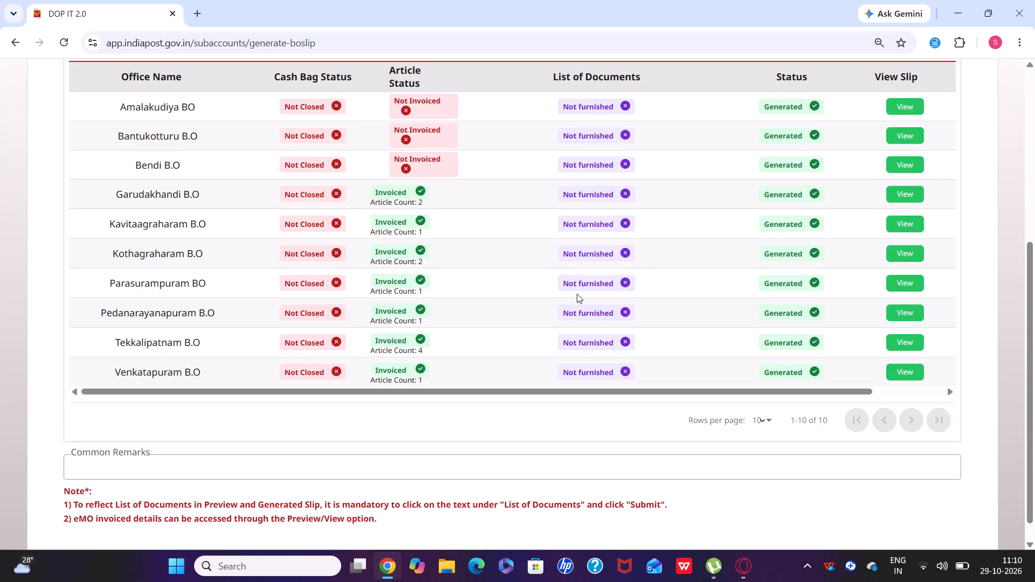
click(901, 252)
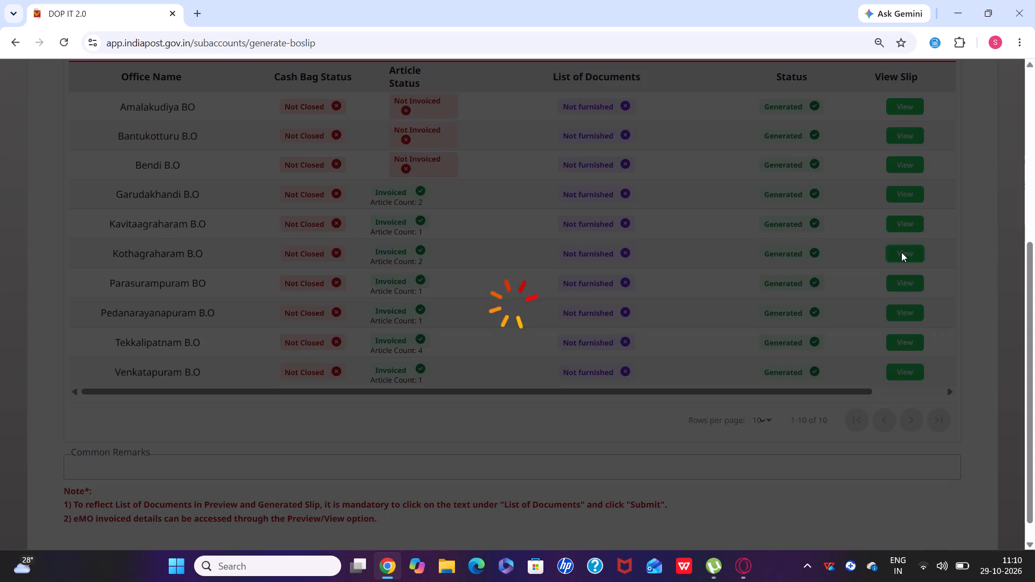
click(901, 252)
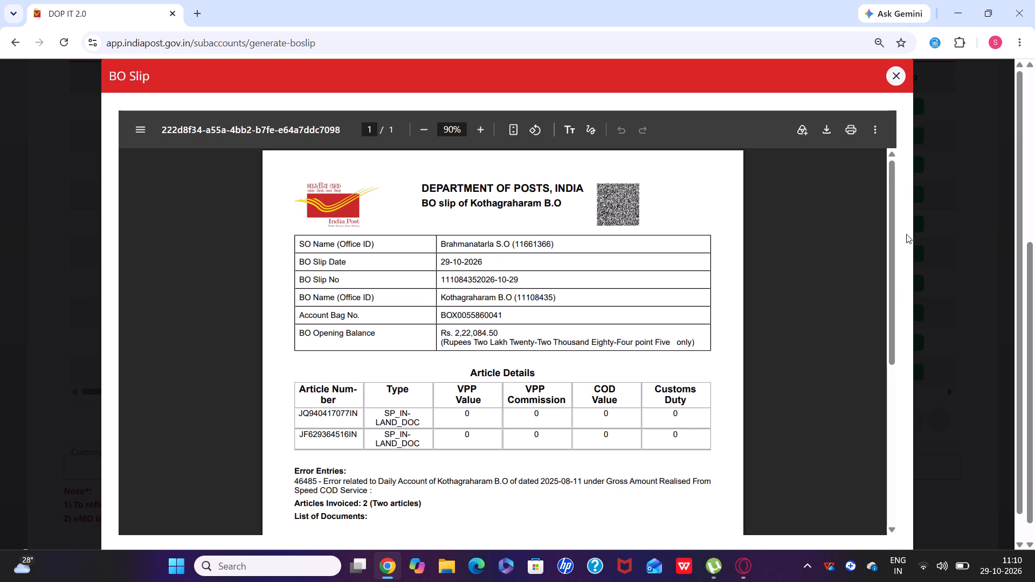
click(894, 81)
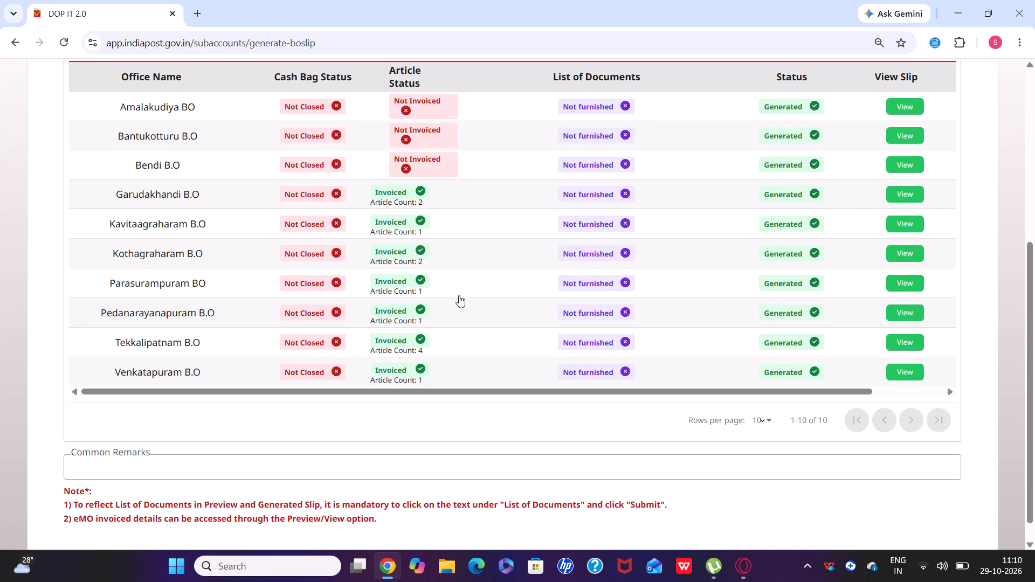
View the generated BO slips of Parasurampuram BO, Pedanarayanapuram B.O, Tekkalipatnam B.O and Venkatapuram B.O in turn, closing each after review.
click(903, 283)
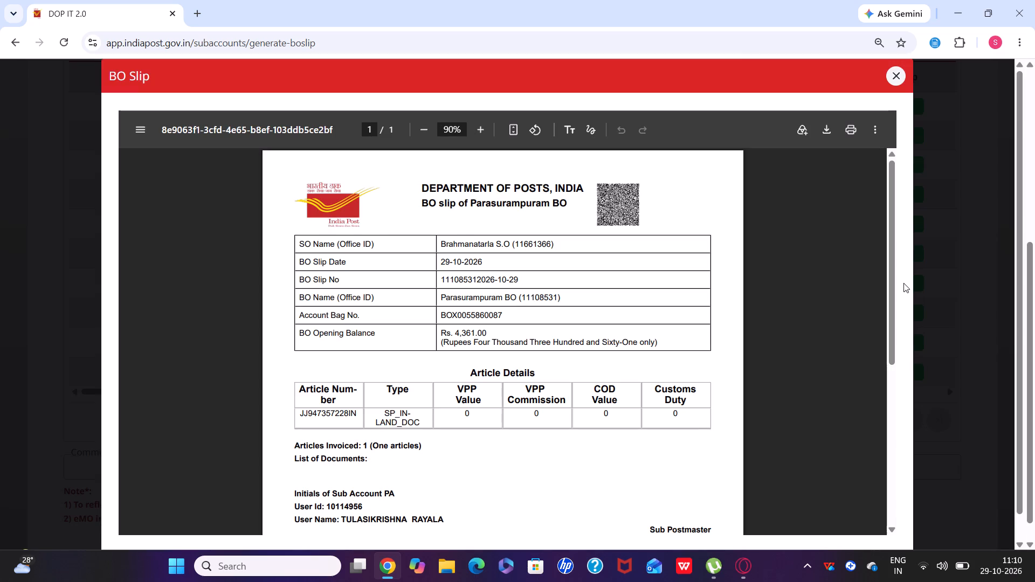
click(899, 78)
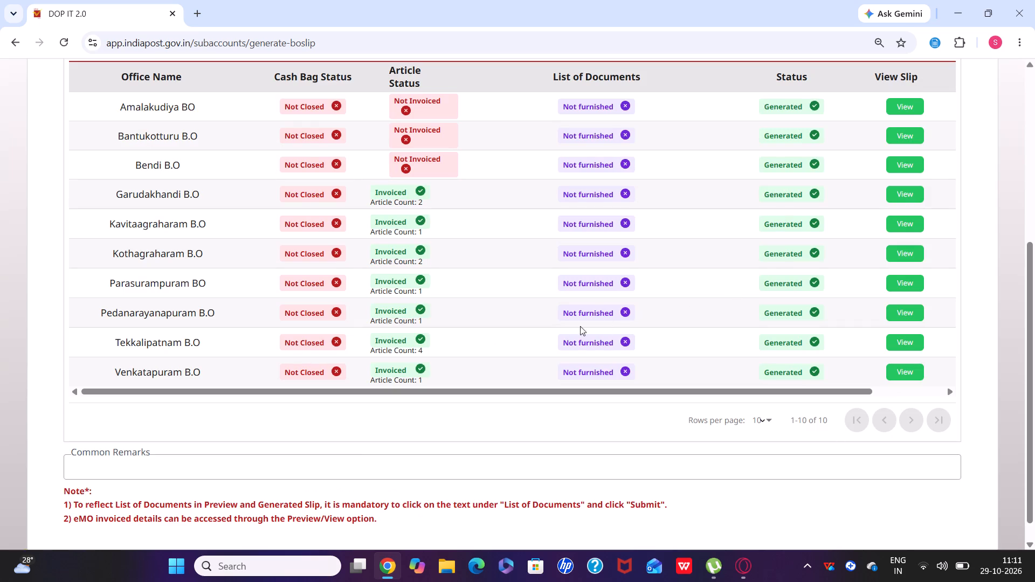
click(901, 319)
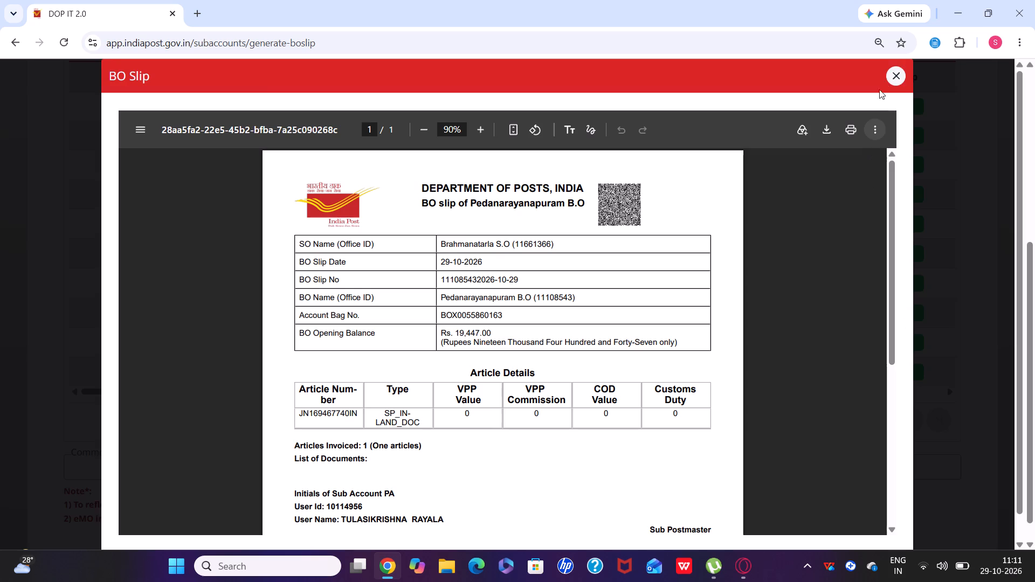
click(889, 73)
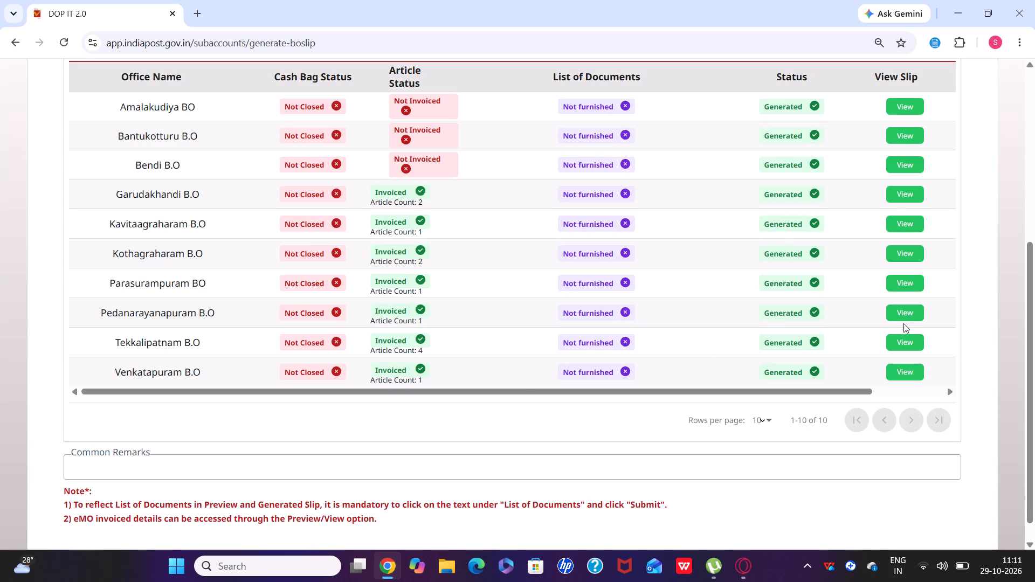
click(903, 339)
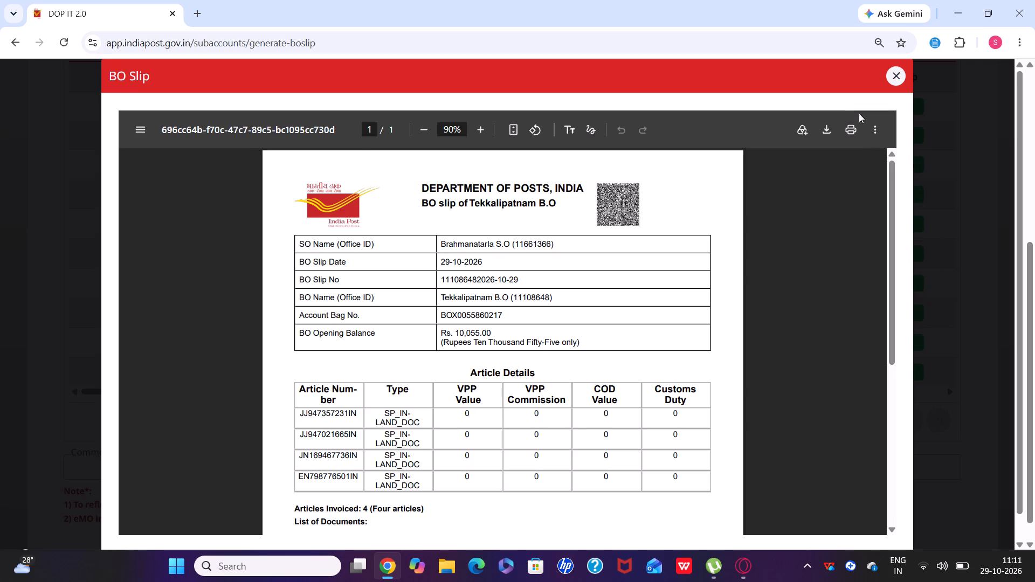
click(898, 73)
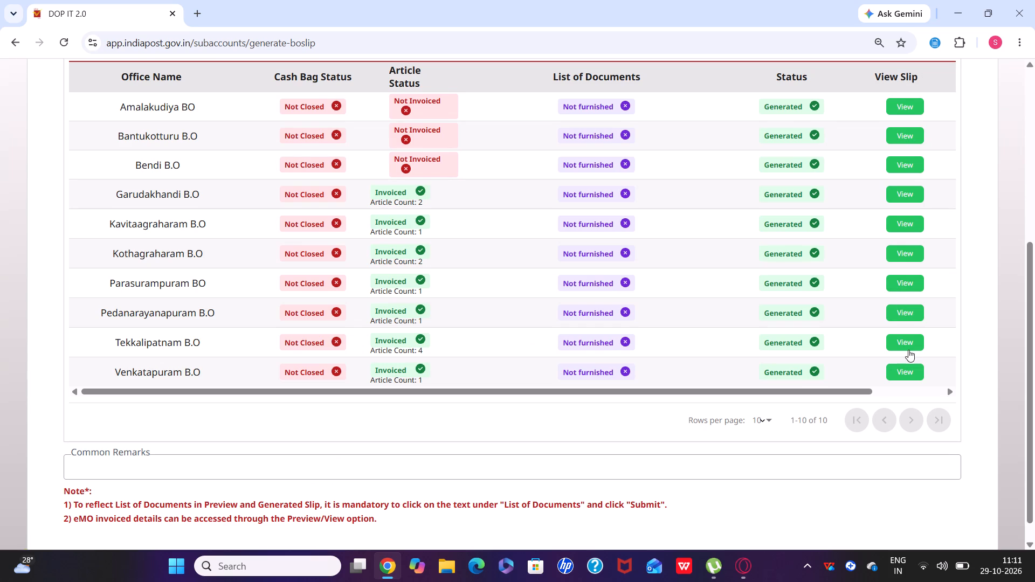
click(905, 371)
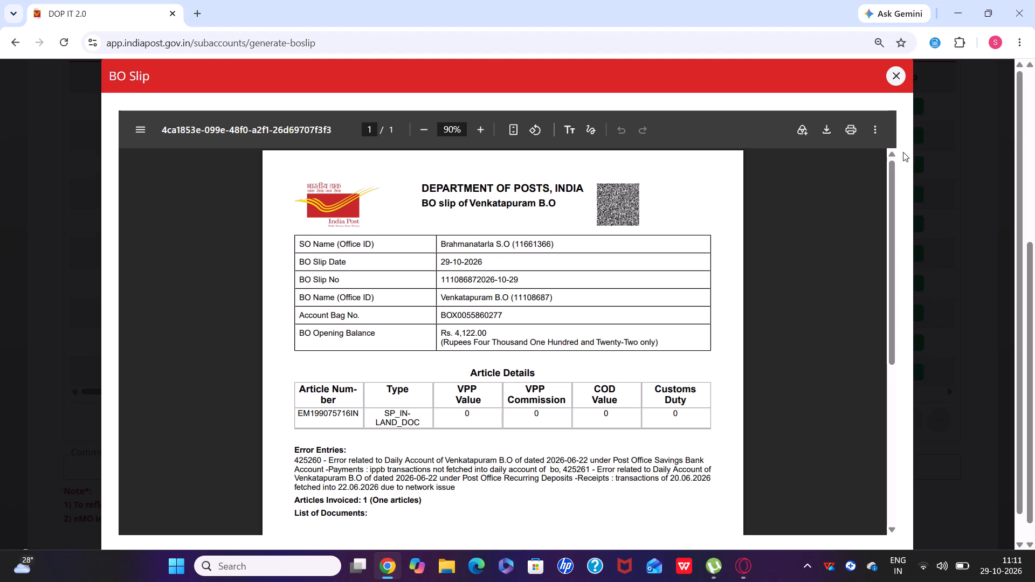
click(898, 80)
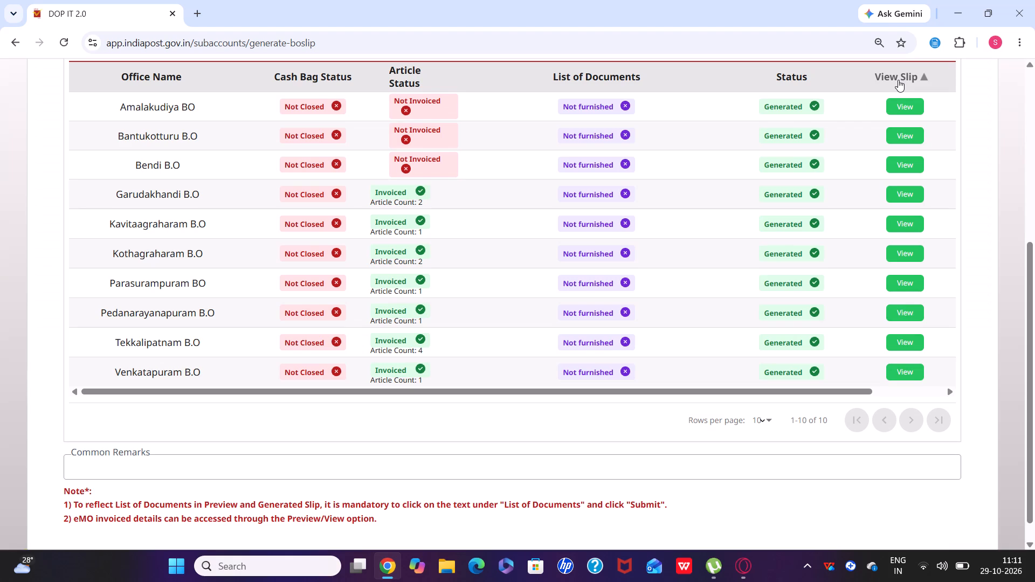
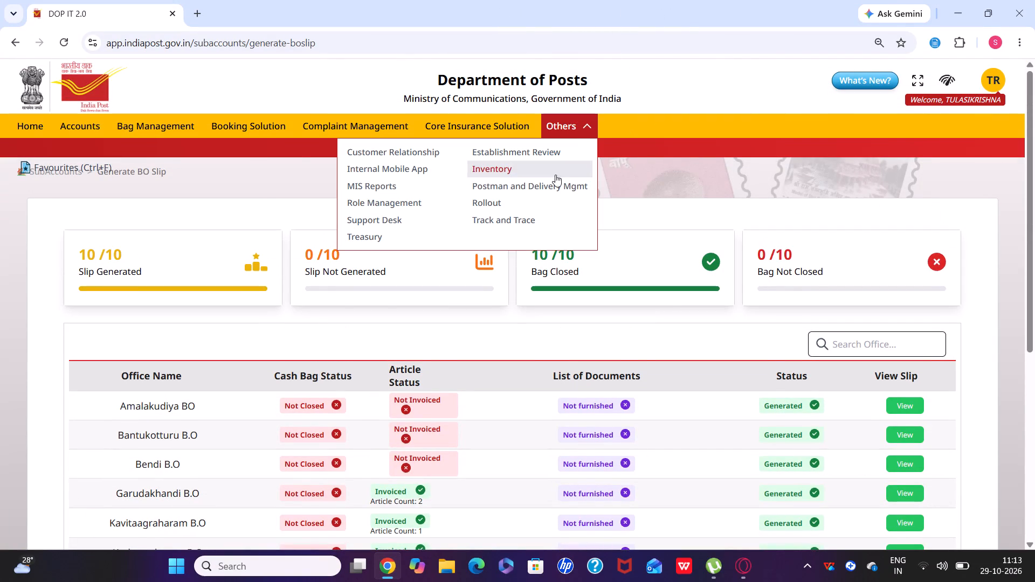
Open Postman and Delivery Mgmt and fetch the Postman channel's sorted accountable articles for BATCH_01 and BEAT_01.
click(553, 185)
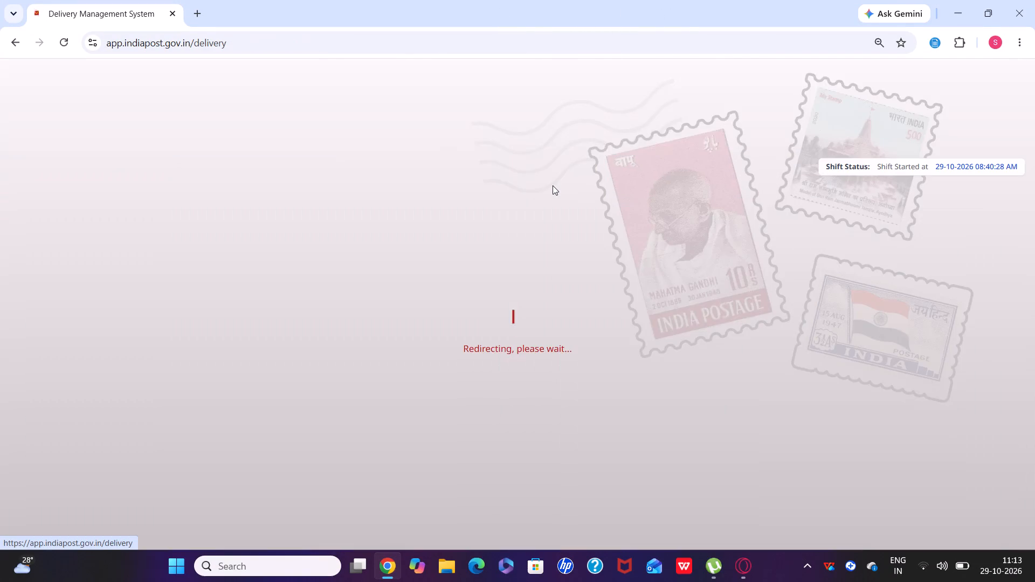
click(553, 185)
click(481, 258)
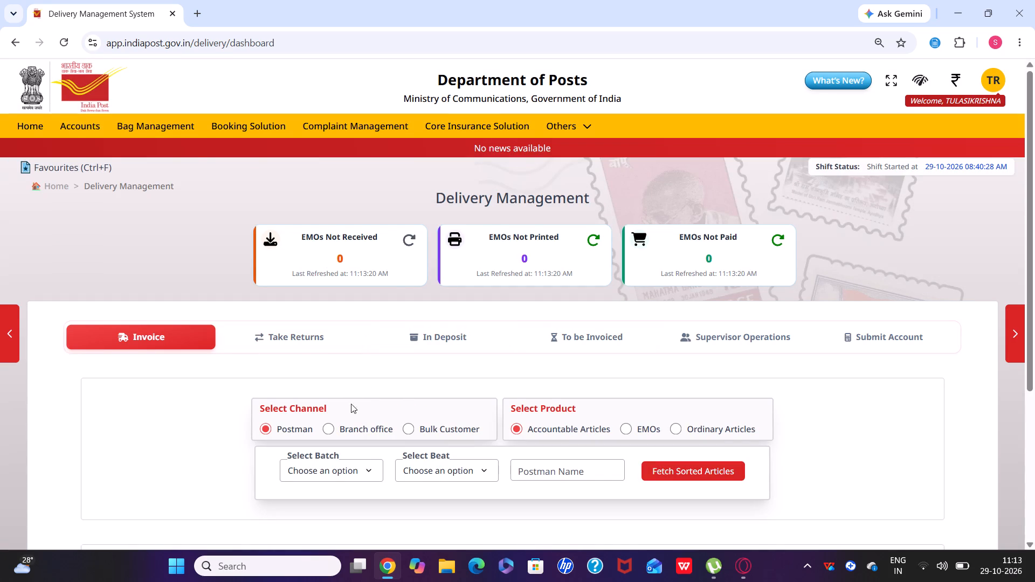
click(319, 424)
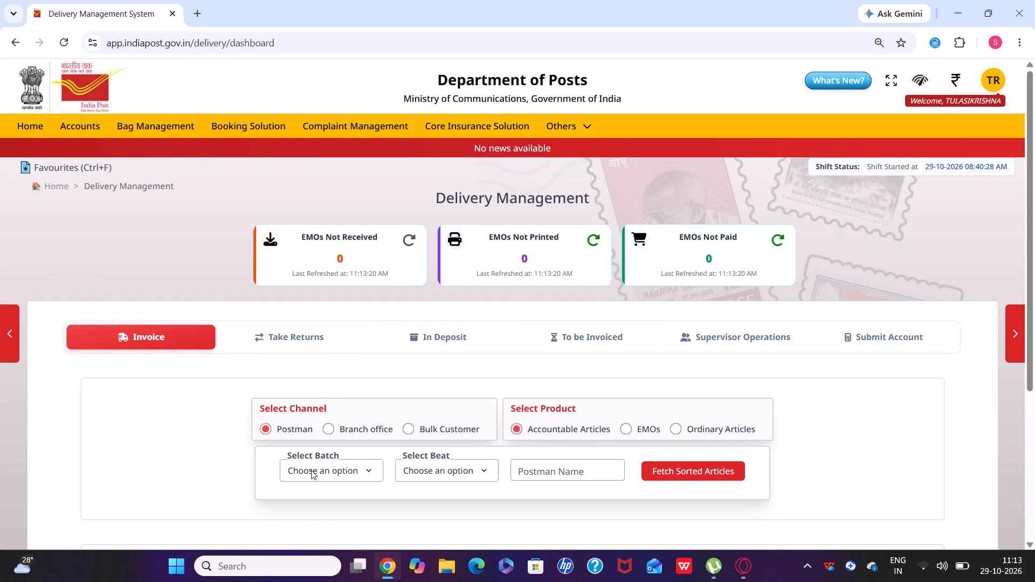
click(311, 470)
click(308, 503)
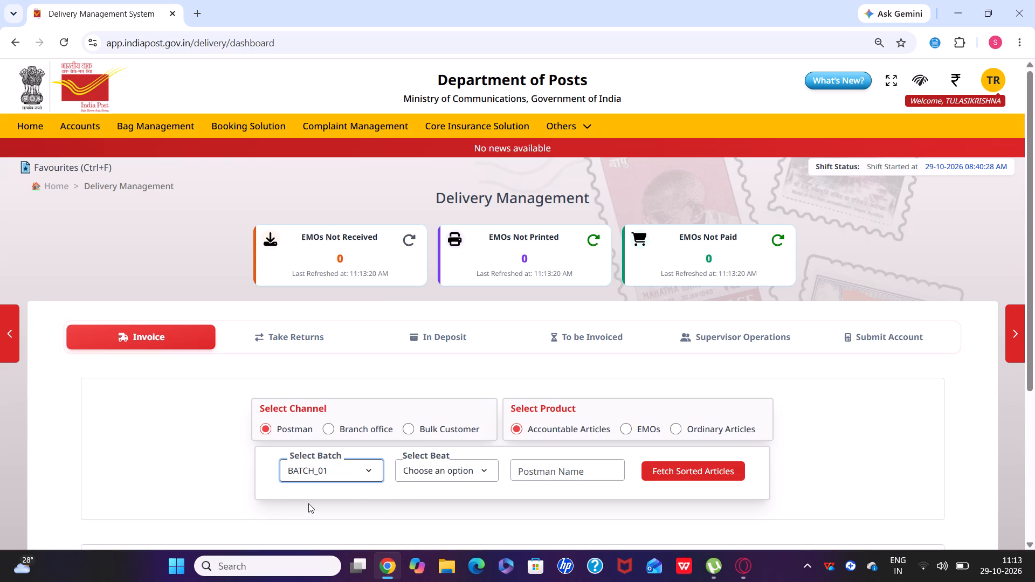
drag(422, 471, 419, 510)
click(419, 510)
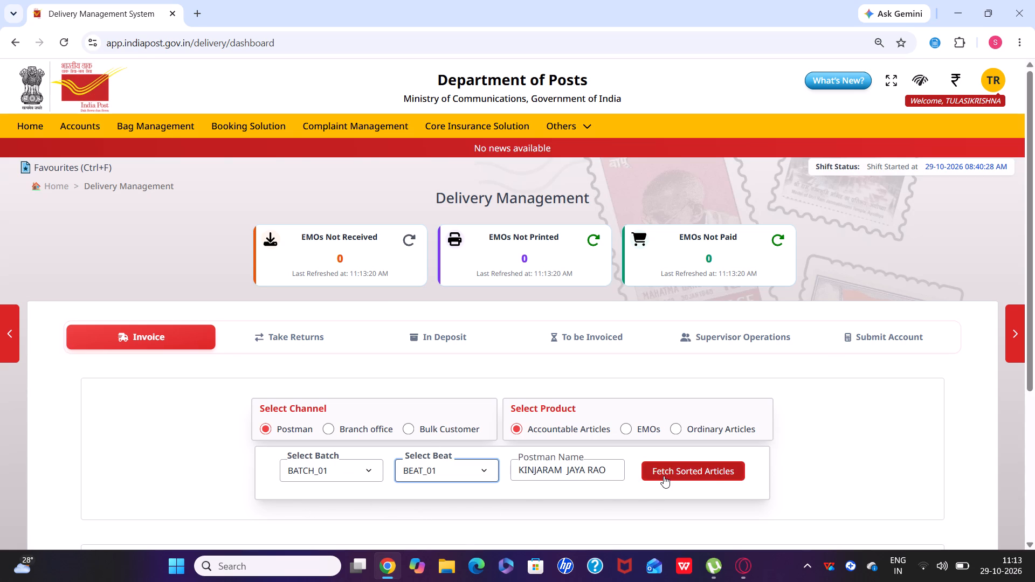
click(664, 476)
Generate the delivery slip with the All option for this postman beat and review the manifest through to its end.
scroll(664, 476, down, 3)
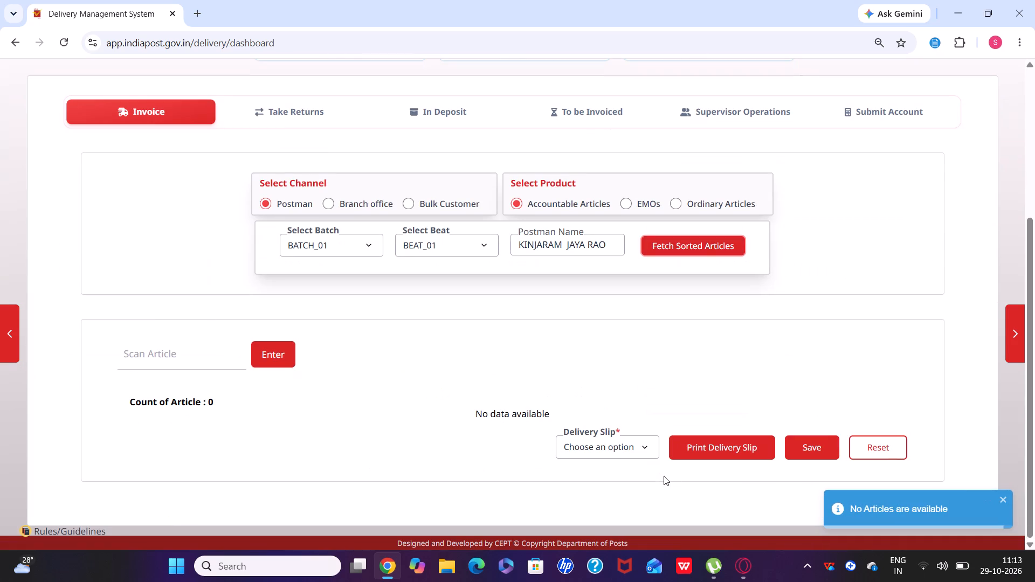
click(648, 450)
click(627, 484)
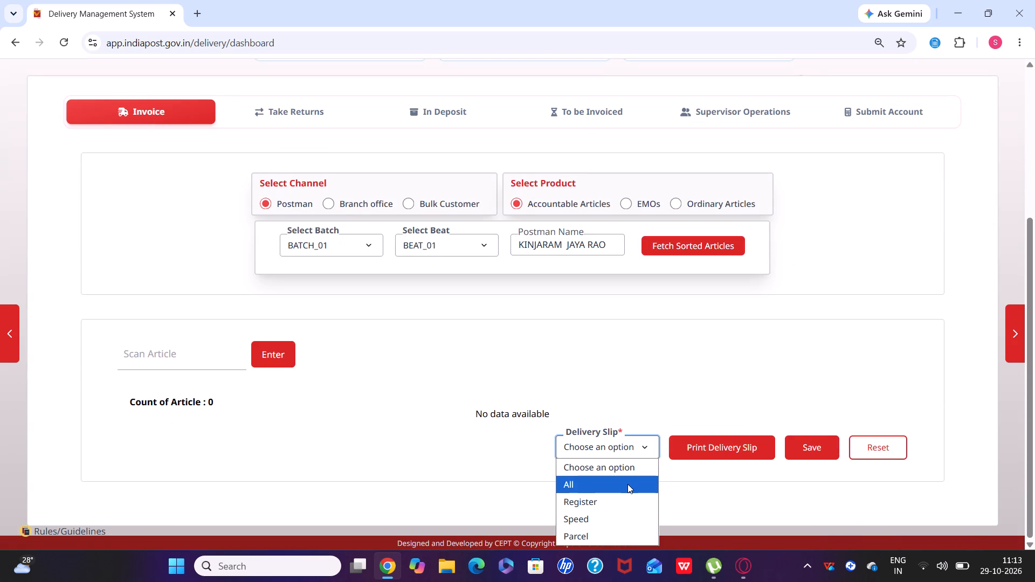
click(705, 445)
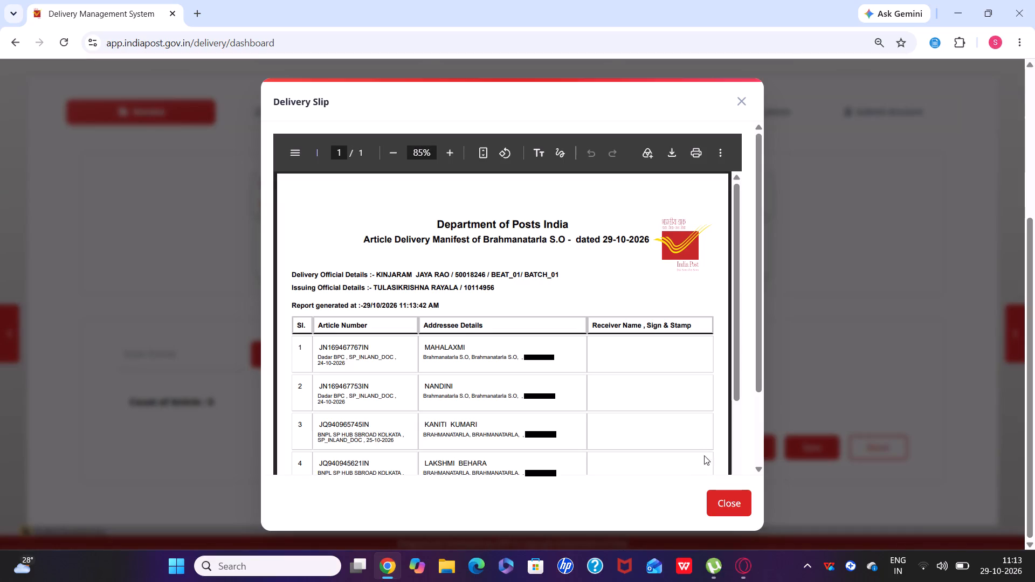
triple_click(759, 471)
triple_click(759, 471)
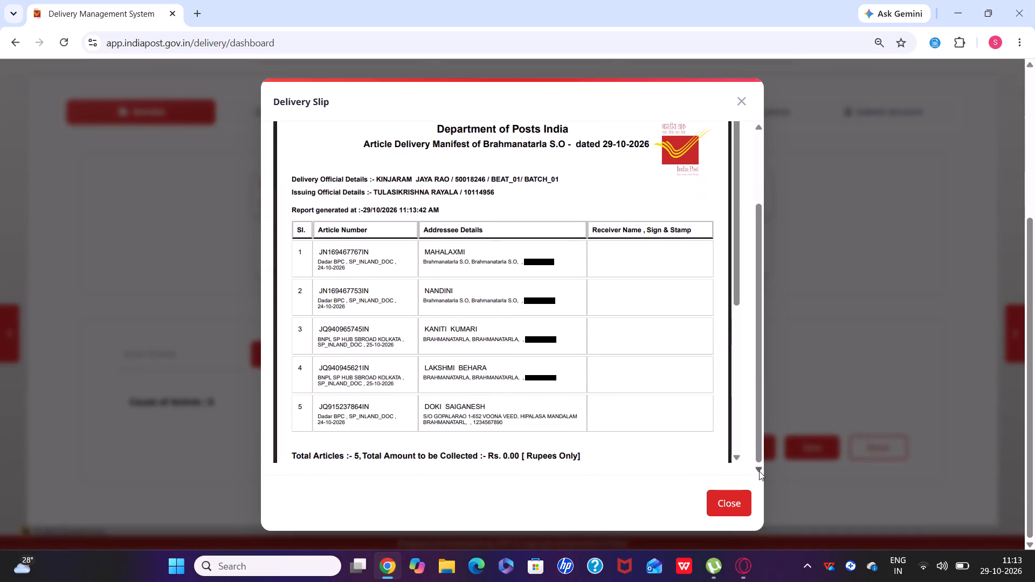